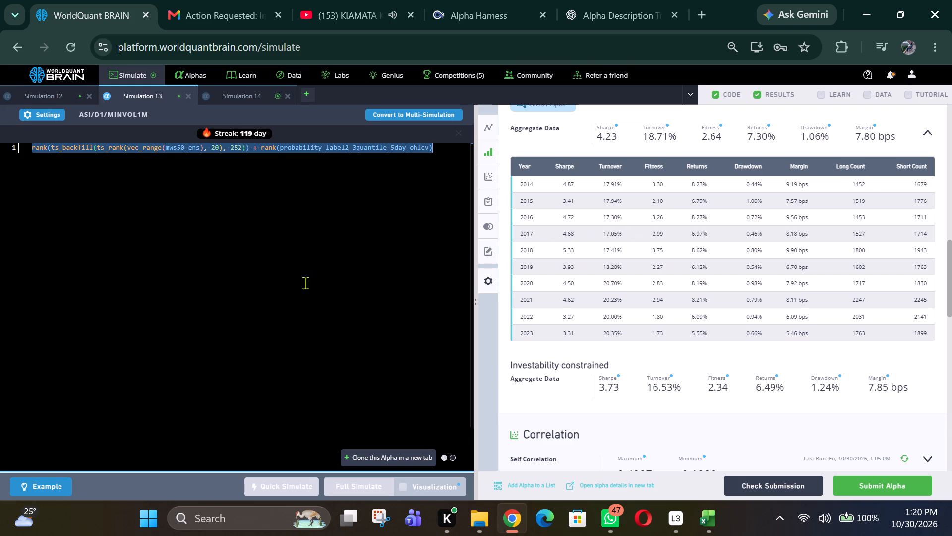
{"action": "scroll", "coordinate": [417, 294], "scroll_direction": "down", "scroll_amount": 3}
{"action": "scroll", "coordinate": [638, 307], "scroll_direction": "down", "scroll_amount": 2}
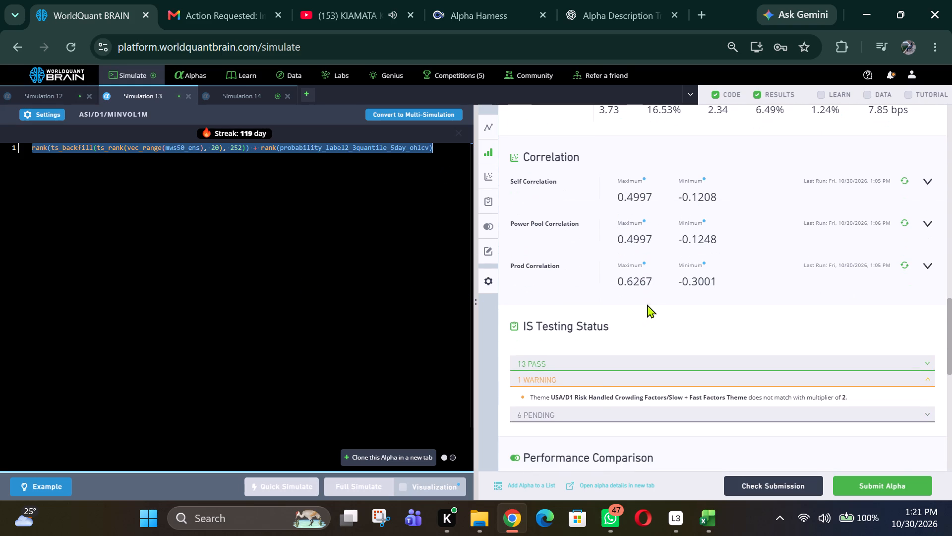
{"action": "scroll", "coordinate": [619, 367], "scroll_direction": "down", "scroll_amount": 3}
{"action": "scroll", "coordinate": [547, 432], "scroll_direction": "down", "scroll_amount": 1}
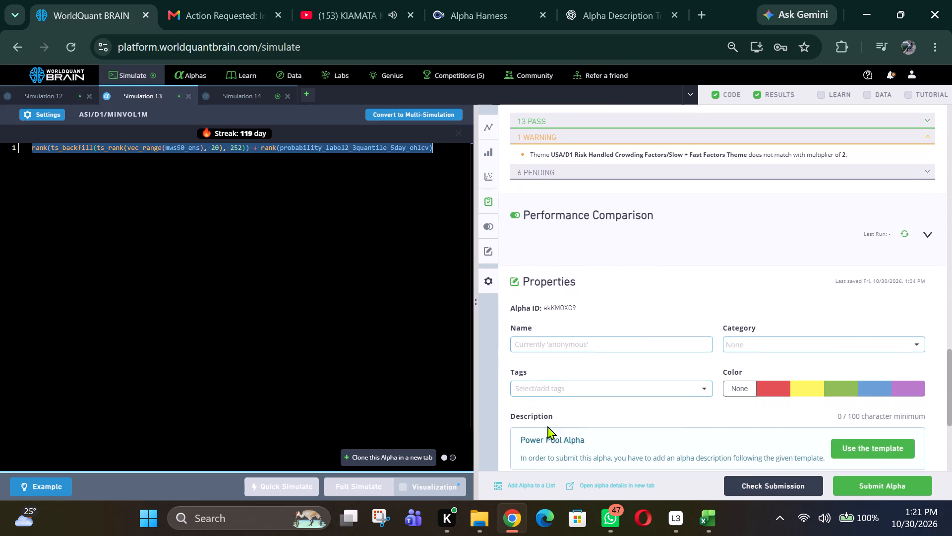
{"action": "scroll", "coordinate": [547, 426], "scroll_direction": "down", "scroll_amount": 4}
{"action": "left_click", "coordinate": [525, 280]}
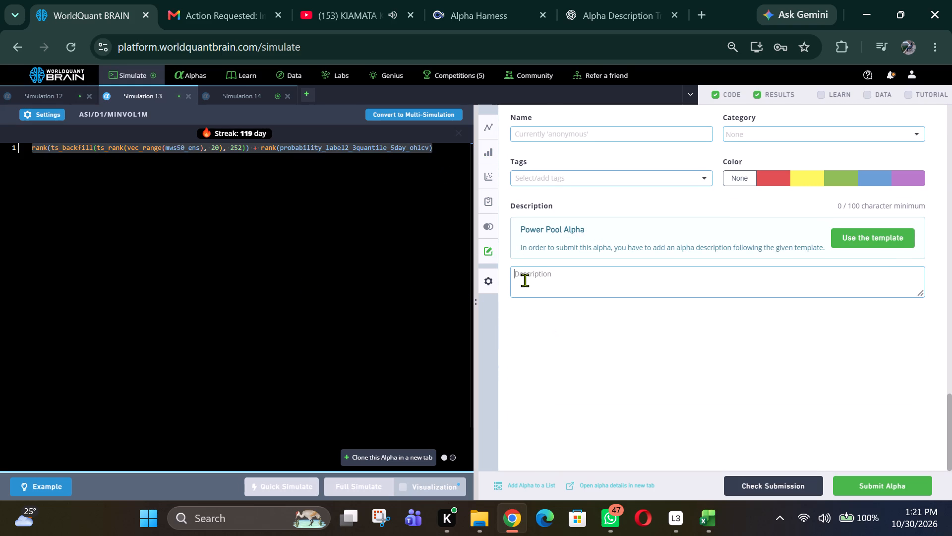
{"action": "key", "text": "ctrl+v"}
{"action": "left_click", "coordinate": [615, 281]}
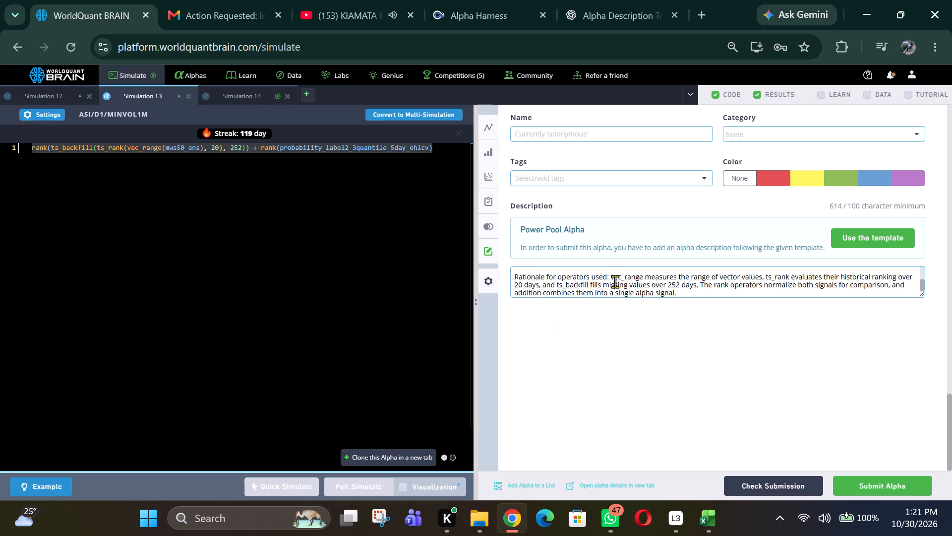
Submit the alpha in Simulation 13.
{"action": "left_click", "coordinate": [855, 482]}
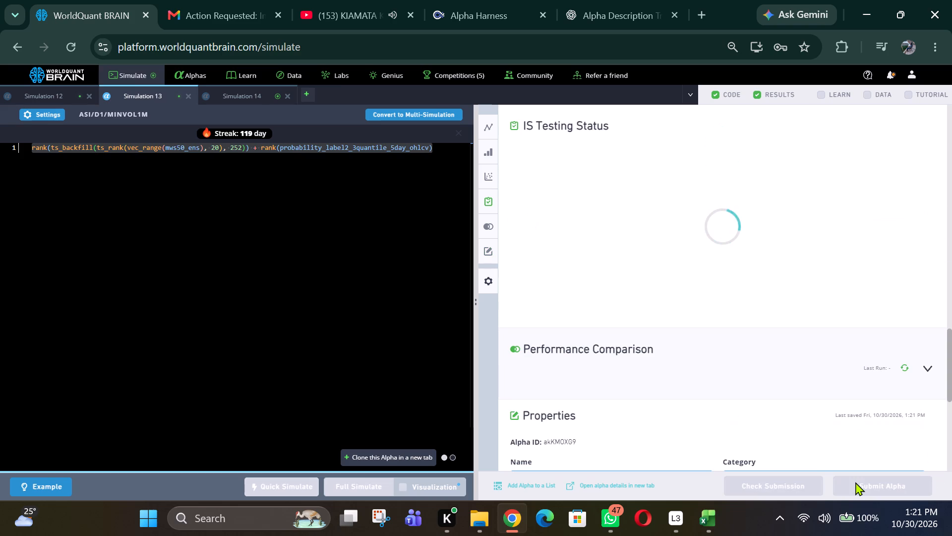
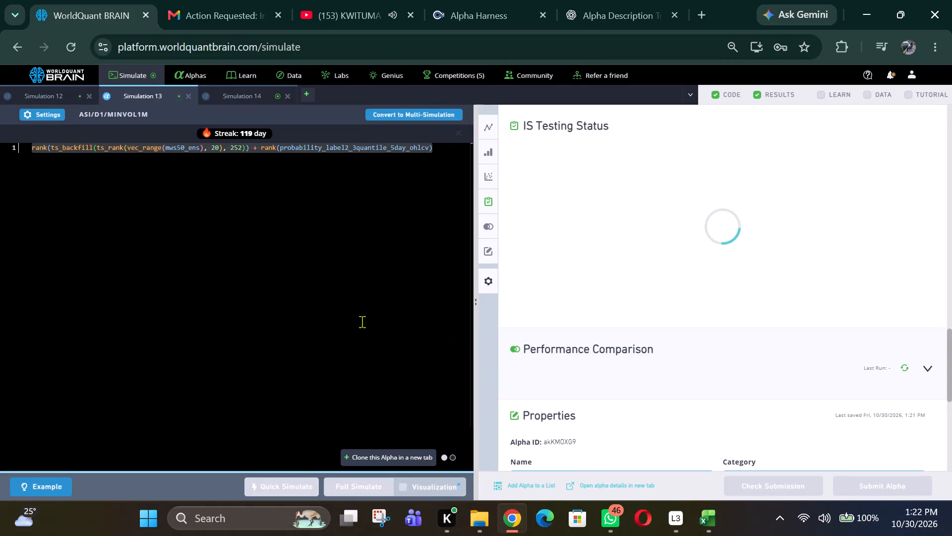
In Simulation 14, replace the ts_backfill operator around probability_label2_3quantile_5day_ohlcv with pasteurize and run a full simulation.
{"action": "left_click", "coordinate": [255, 97]}
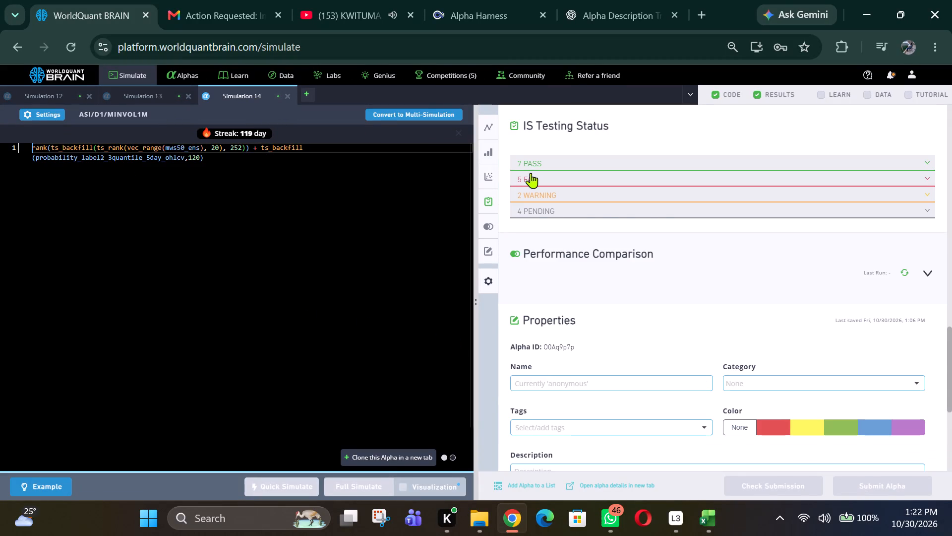
{"action": "left_click", "coordinate": [531, 173]}
{"action": "left_click", "coordinate": [951, 186]}
{"action": "left_click", "coordinate": [951, 179]}
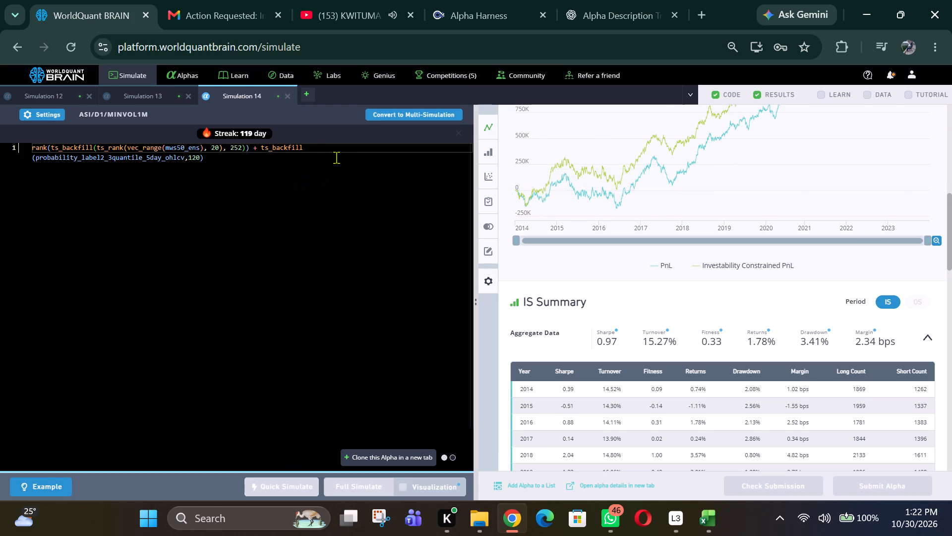
{"action": "left_click", "coordinate": [315, 148]}
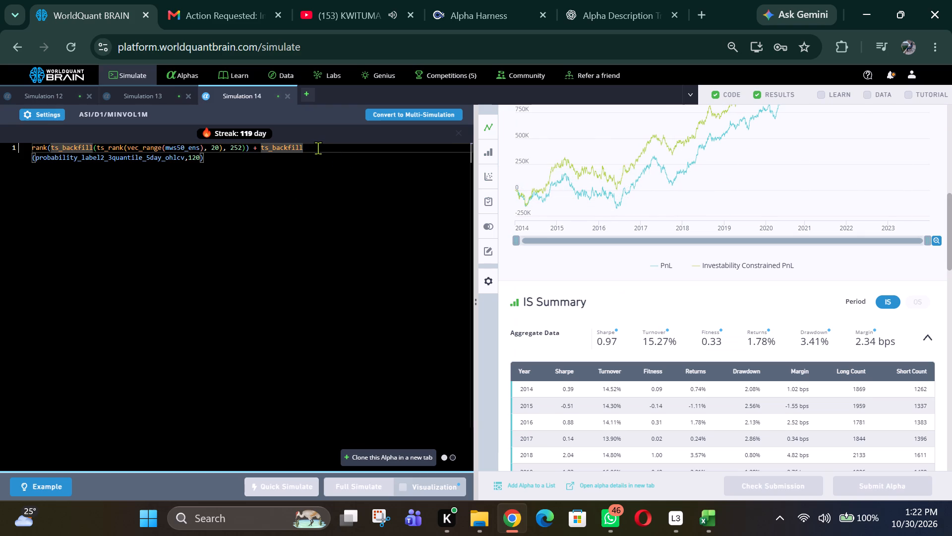
{"action": "key", "text": "BackSpace"}
{"action": "key", "text": "BackSpace"}
{"action": "key", "text": "BackSpace"}
{"action": "key", "text": "BackSpace"}
{"action": "key", "text": "BackSpace"}
{"action": "key", "text": "BackSpace"}
{"action": "key", "text": "BackSpace"}
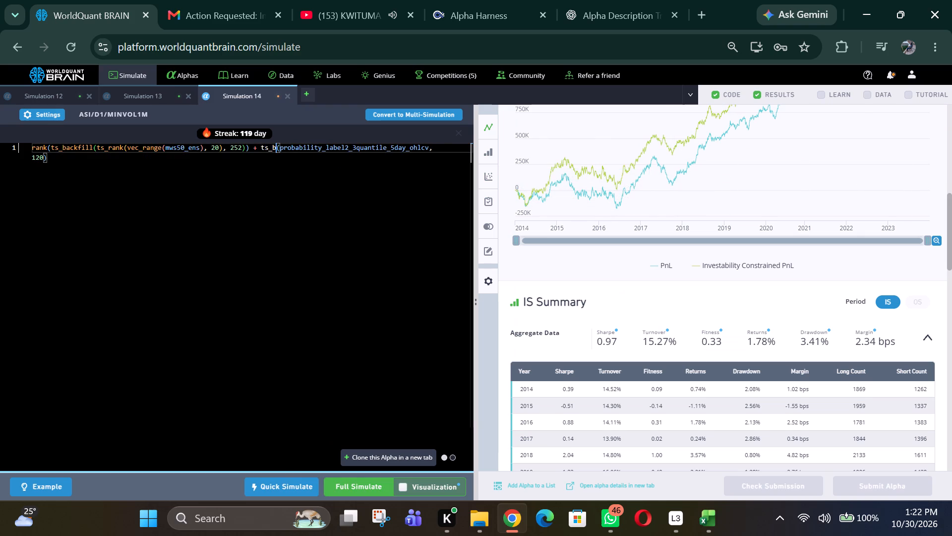
{"action": "key", "text": "BackSpace"}
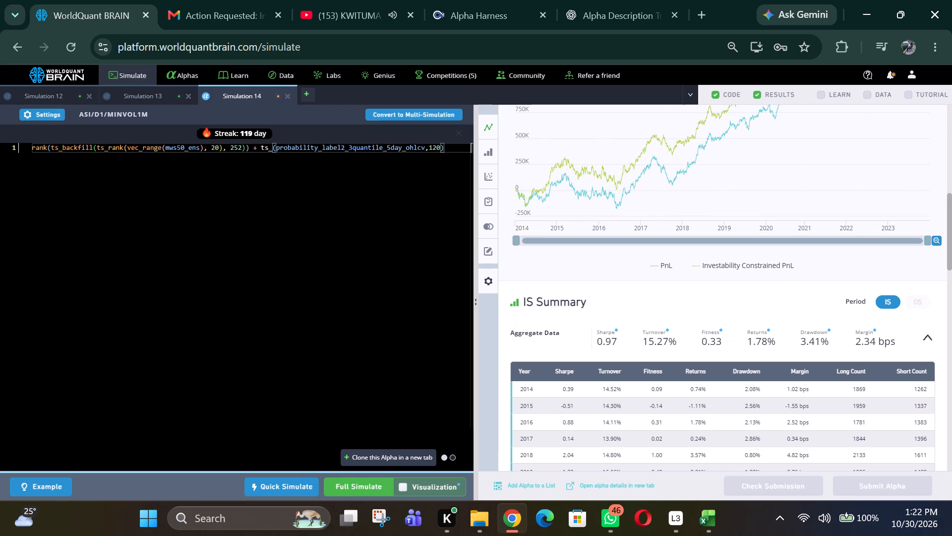
{"action": "key", "text": "BackSpace"}
{"action": "key", "text": "BackSpace"}
{"action": "key", "text": "BackSpace"}
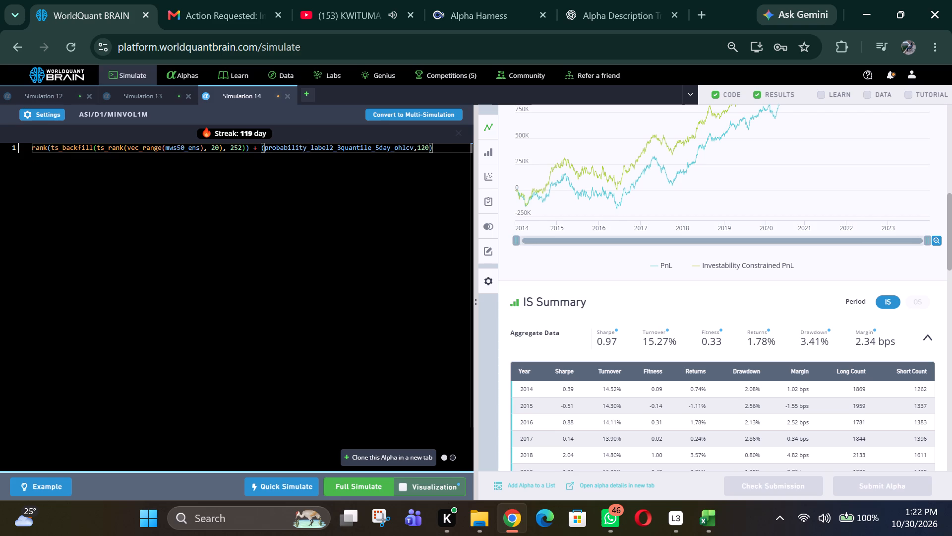
{"action": "type", "text": "pas"}
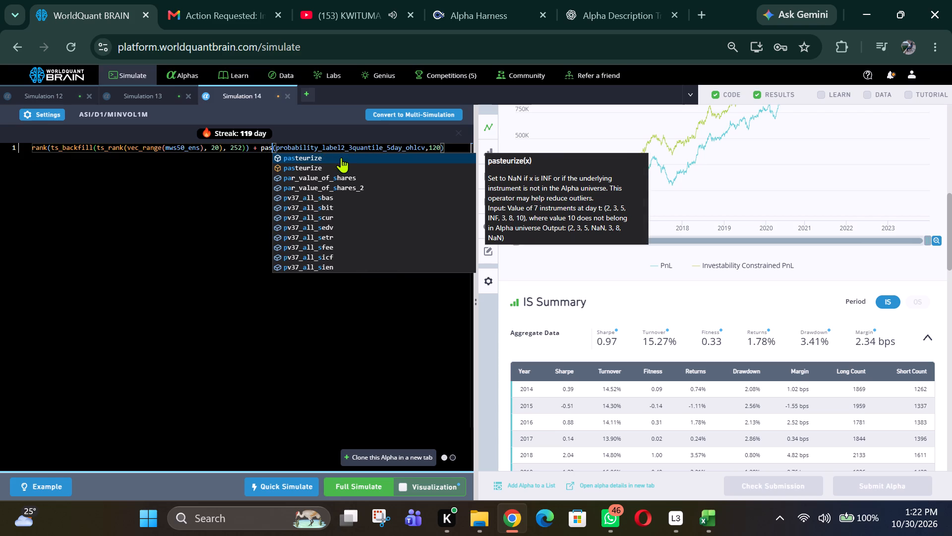
{"action": "left_click", "coordinate": [322, 161]}
{"action": "left_click", "coordinate": [366, 487]}
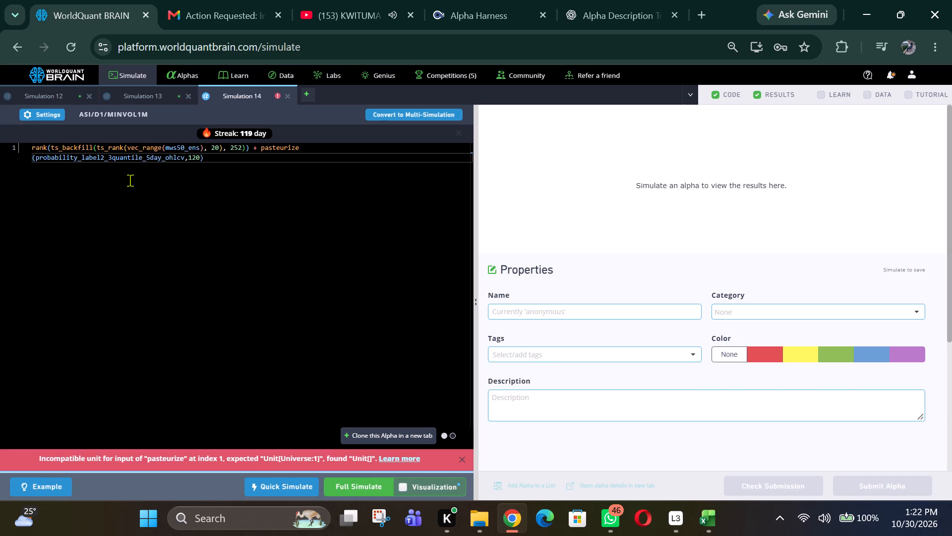
Replace the outer rank operator at the start of Simulation 14's expression with pasteurize.
{"action": "left_click", "coordinate": [48, 148]}
{"action": "key", "text": "BackSpace"}
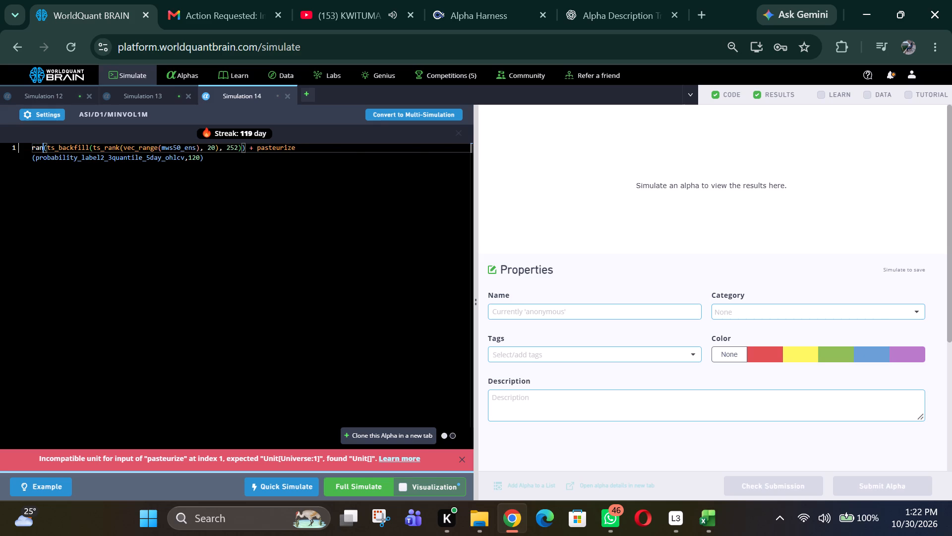
{"action": "key", "text": "BackSpace"}
{"action": "key", "text": "BackSpace"}
{"action": "key", "text": "BackSpace"}
{"action": "type", "text": "pas"}
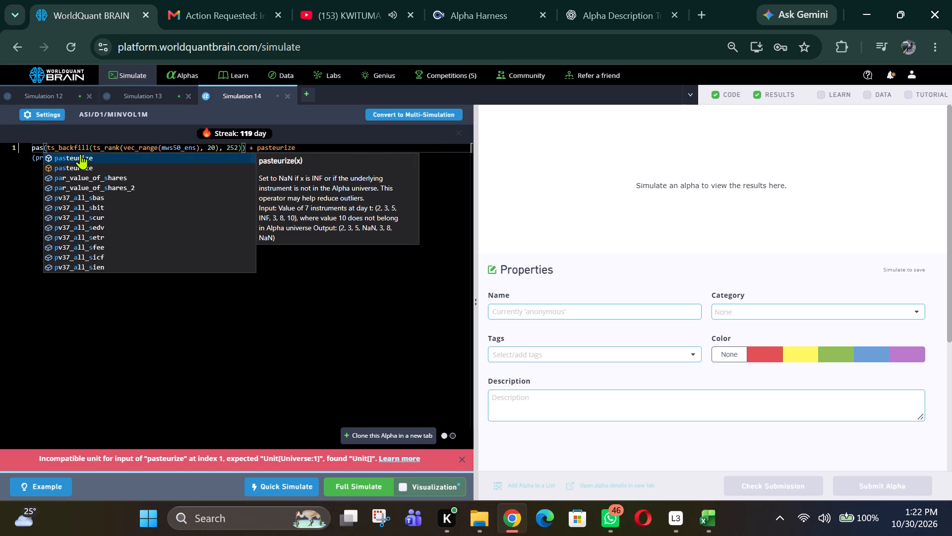
{"action": "left_click", "coordinate": [80, 155]}
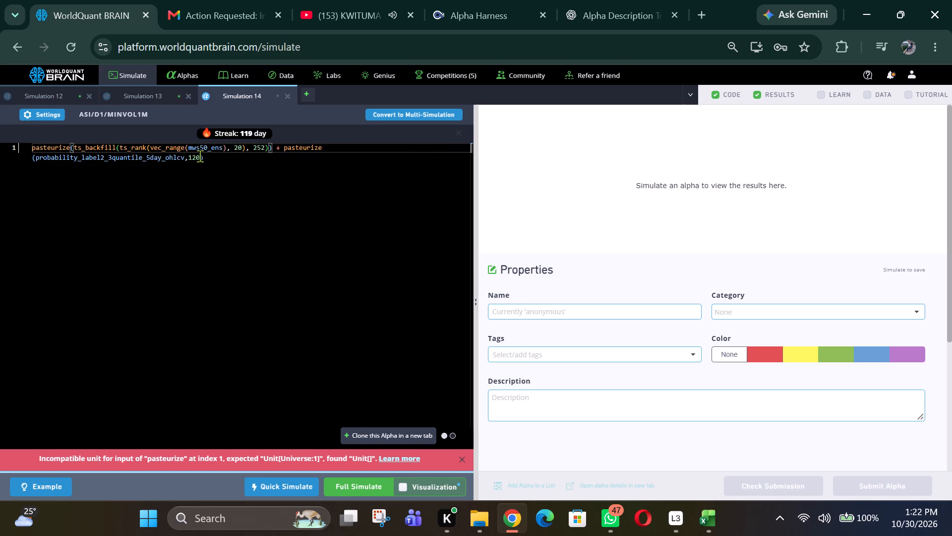
Remove the 120 argument from the second pasteurize call and run a full simulation of the expression.
{"action": "left_click", "coordinate": [200, 156]}
{"action": "key", "text": "BackSpace"}
{"action": "key", "text": "BackSpace"}
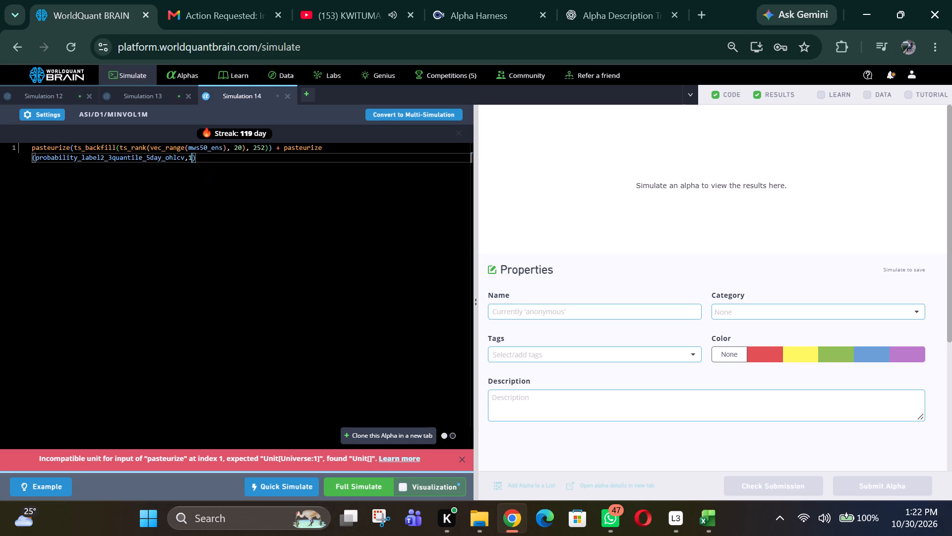
{"action": "key", "text": "BackSpace"}
{"action": "key", "text": "BackSpace"}
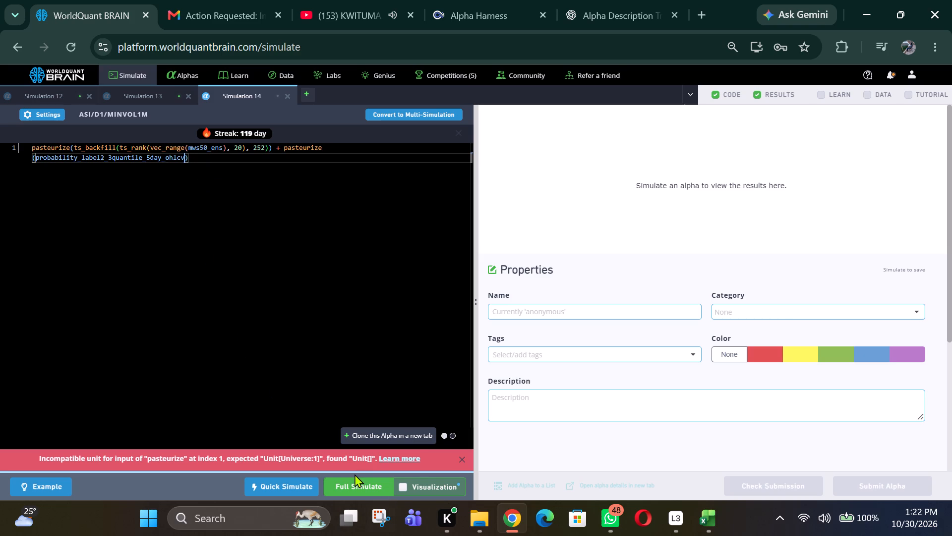
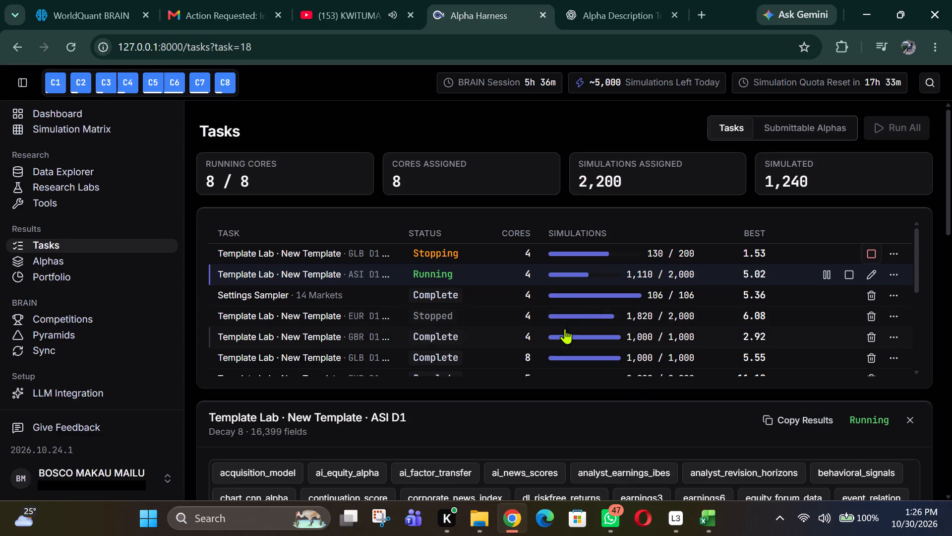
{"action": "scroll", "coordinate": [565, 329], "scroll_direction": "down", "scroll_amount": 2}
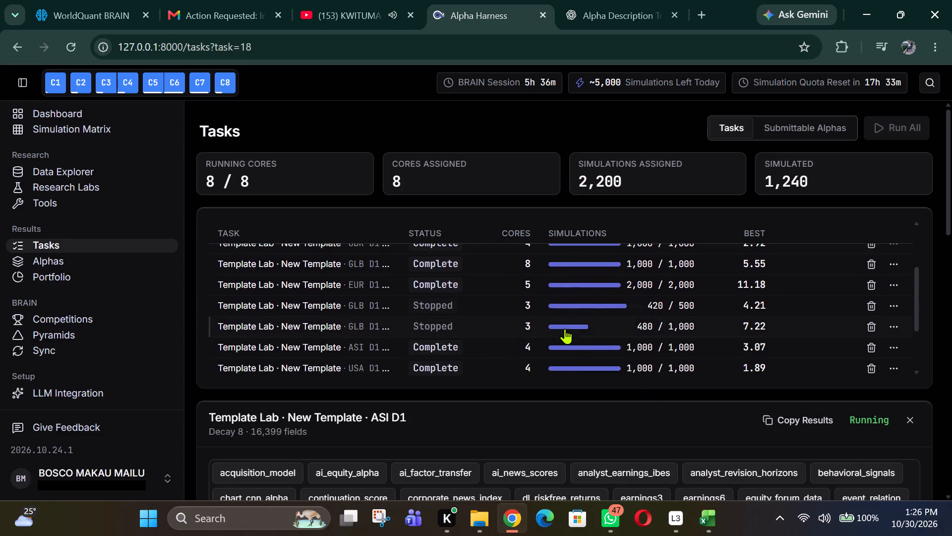
Switch back to WorldQuant BRAIN and review the PnL chart and IS Summary of Simulation 14.
{"action": "left_click", "coordinate": [59, 5]}
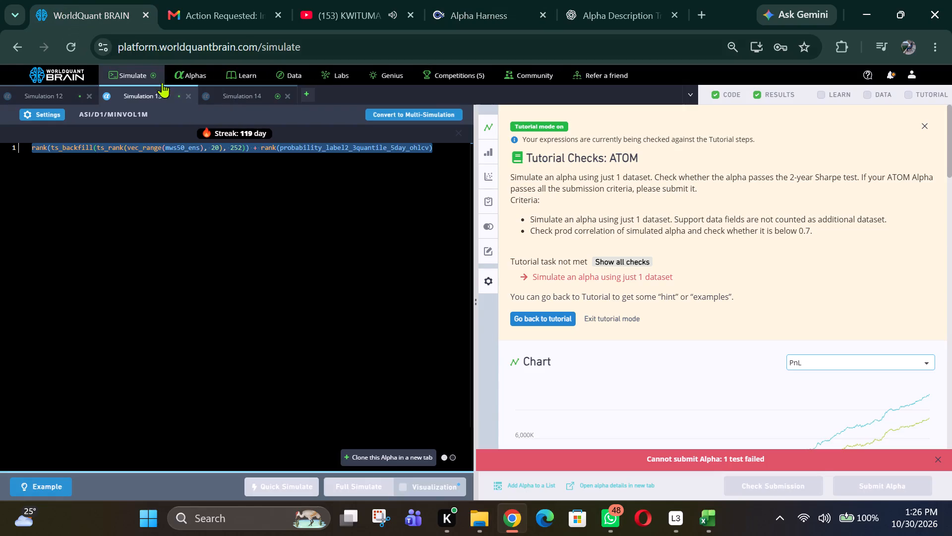
{"action": "left_click", "coordinate": [241, 97]}
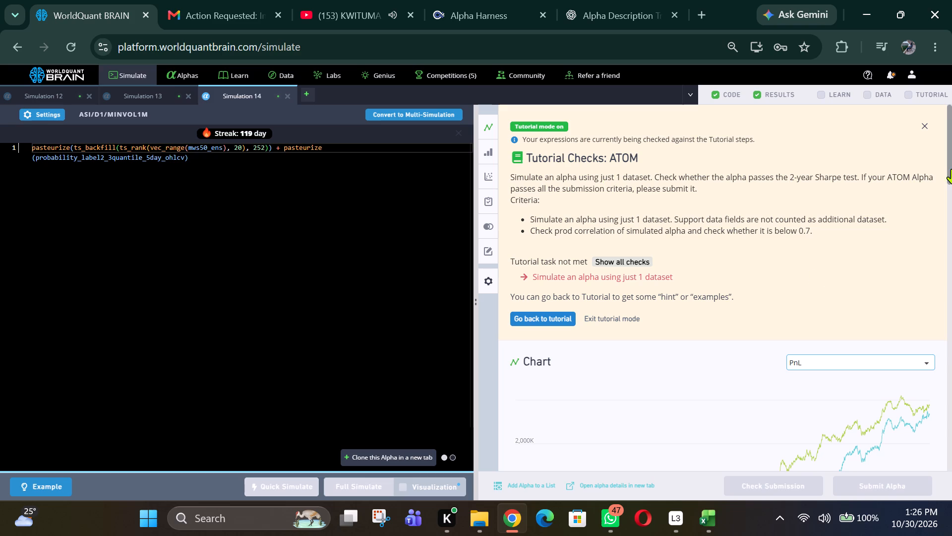
{"action": "left_click", "coordinate": [951, 284]}
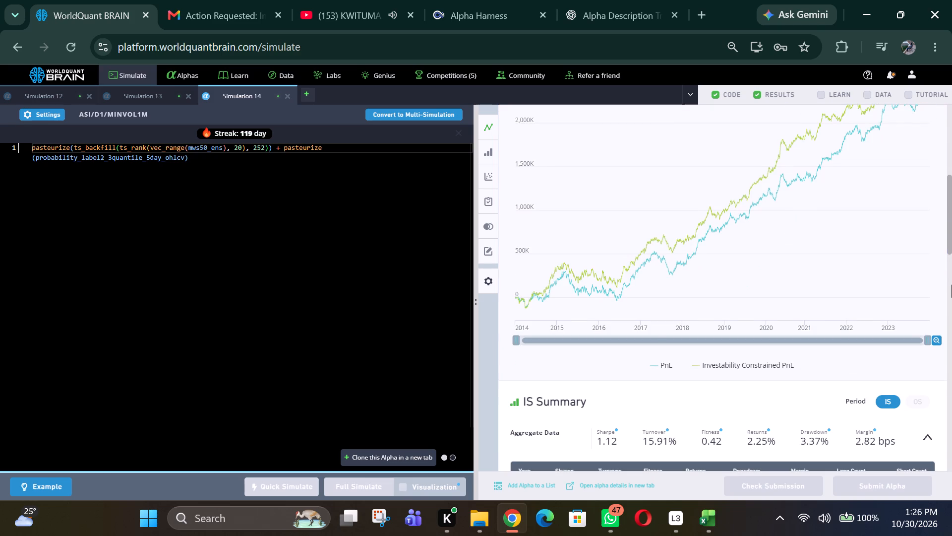
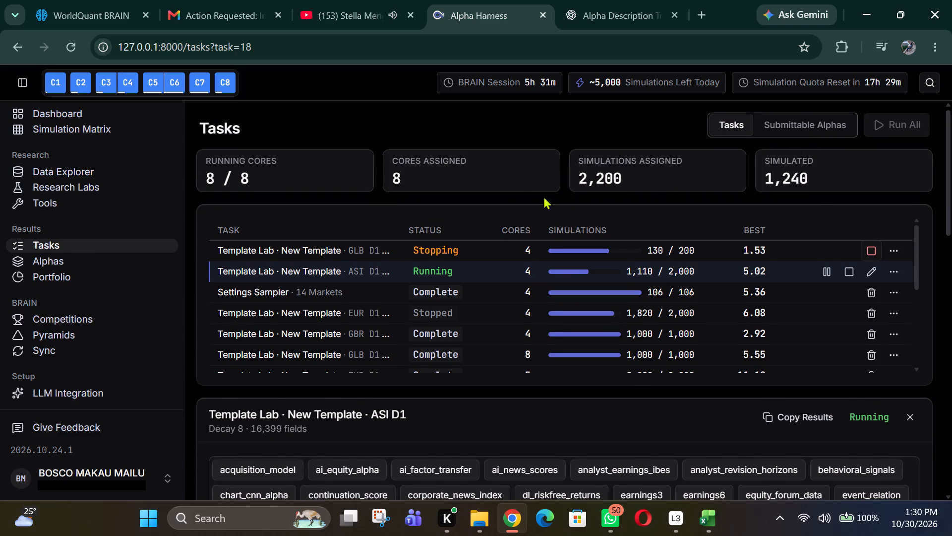
{"action": "left_click", "coordinate": [515, 197]}
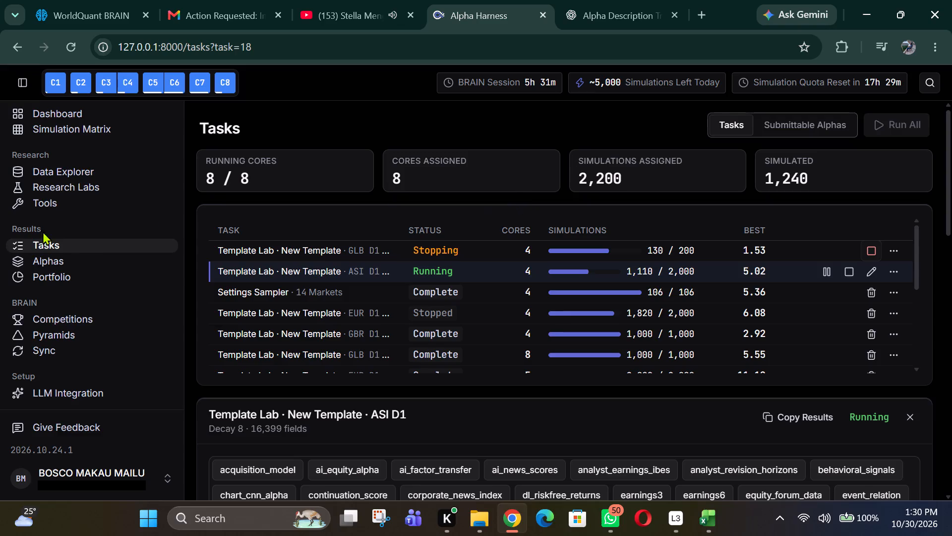
Switch to WorldQuant BRAIN and replace the second pasteurize in Simulation 14's expression, applied to probability_label2_3quantile_5day_ohlcv, with scale.
{"action": "left_click", "coordinate": [69, 0]}
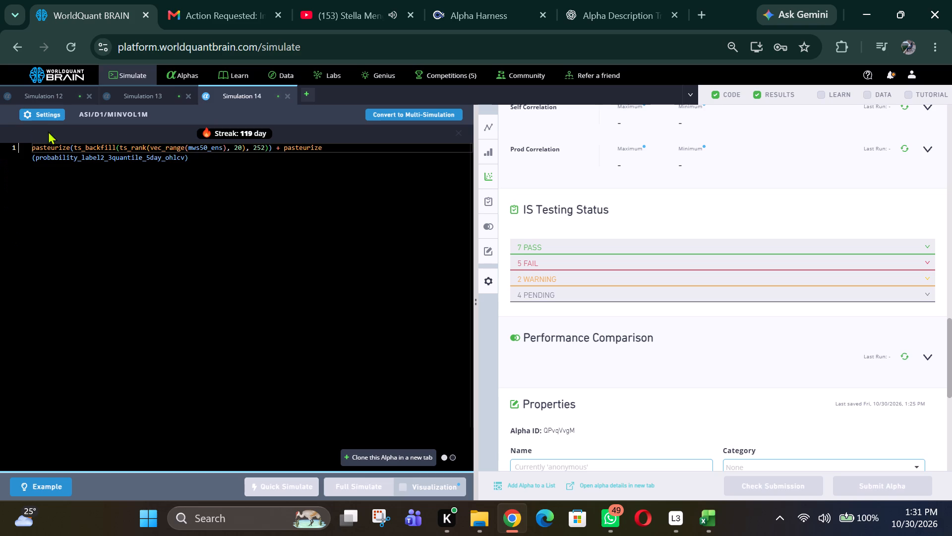
{"action": "left_click", "coordinate": [332, 151]}
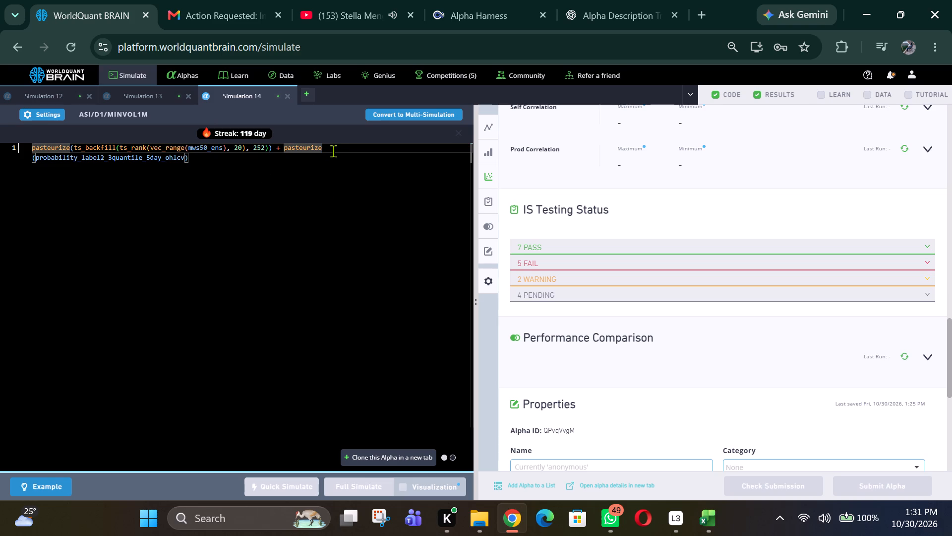
{"action": "key", "text": "BackSpace"}
{"action": "key", "text": "BackSpace"}
{"action": "key", "text": "BackSpace"}
{"action": "key", "text": "BackSpace"}
{"action": "key", "text": "BackSpace"}
{"action": "key", "text": "BackSpace"}
{"action": "key", "text": "BackSpace"}
{"action": "key", "text": "BackSpace"}
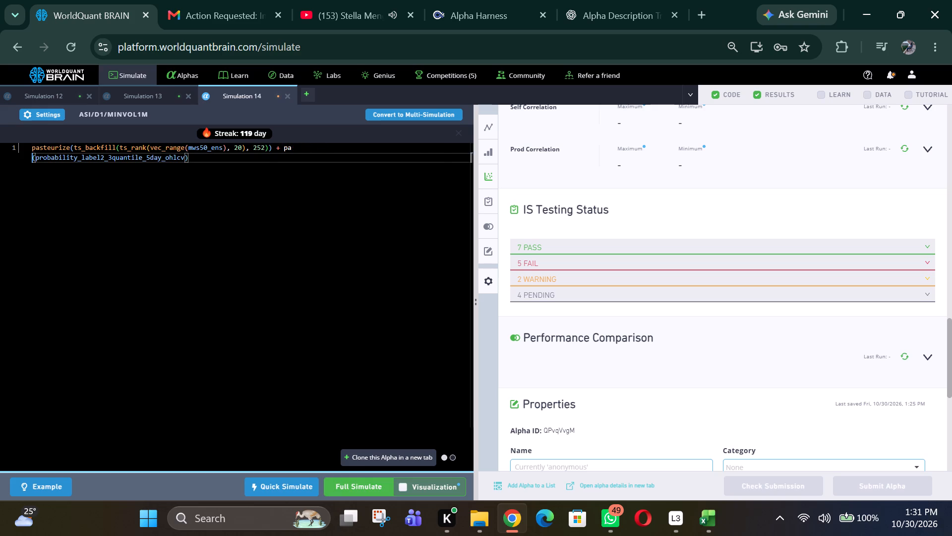
{"action": "key", "text": "BackSpace"}
{"action": "key", "text": "BackSpace"}
{"action": "type", "text": "sca"}
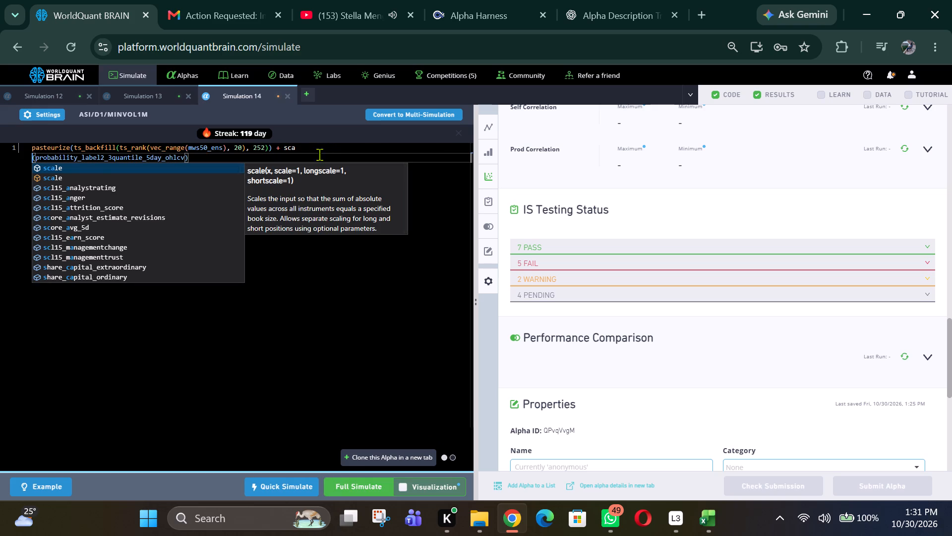
{"action": "left_click", "coordinate": [65, 165]}
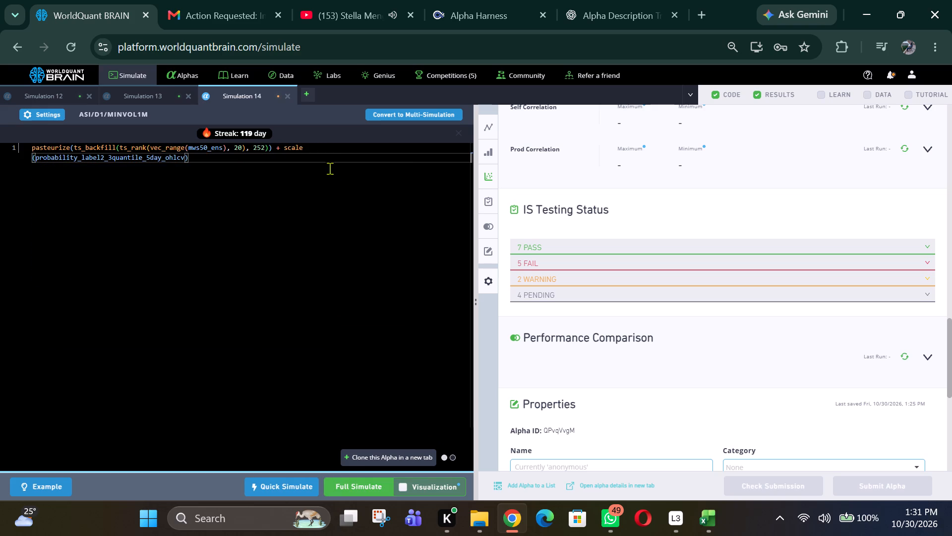
Run a full simulation of the edited Simulation 14 alpha.
{"action": "left_click", "coordinate": [366, 483]}
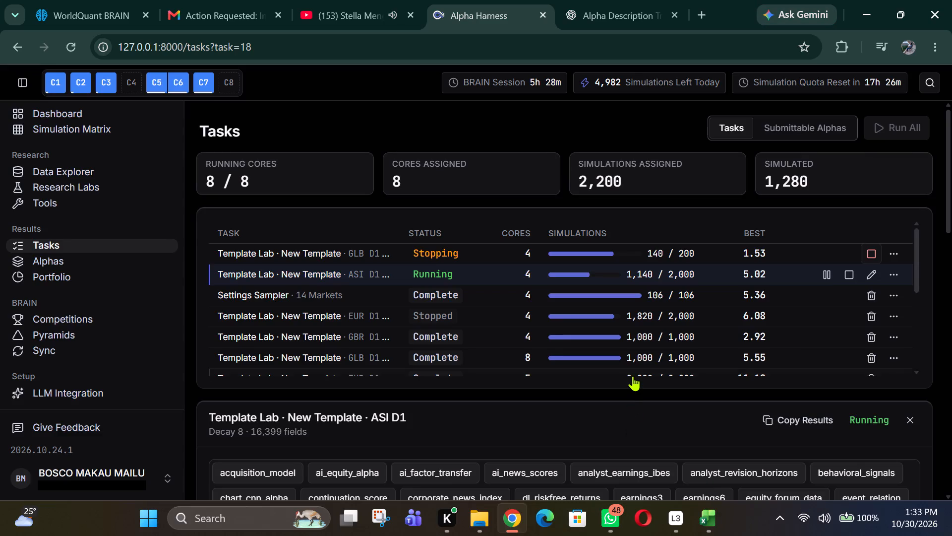
{"action": "scroll", "coordinate": [633, 376], "scroll_direction": "up", "scroll_amount": 5}
{"action": "scroll", "coordinate": [633, 376], "scroll_direction": "down", "scroll_amount": 2}
{"action": "scroll", "coordinate": [633, 376], "scroll_direction": "up", "scroll_amount": 3}
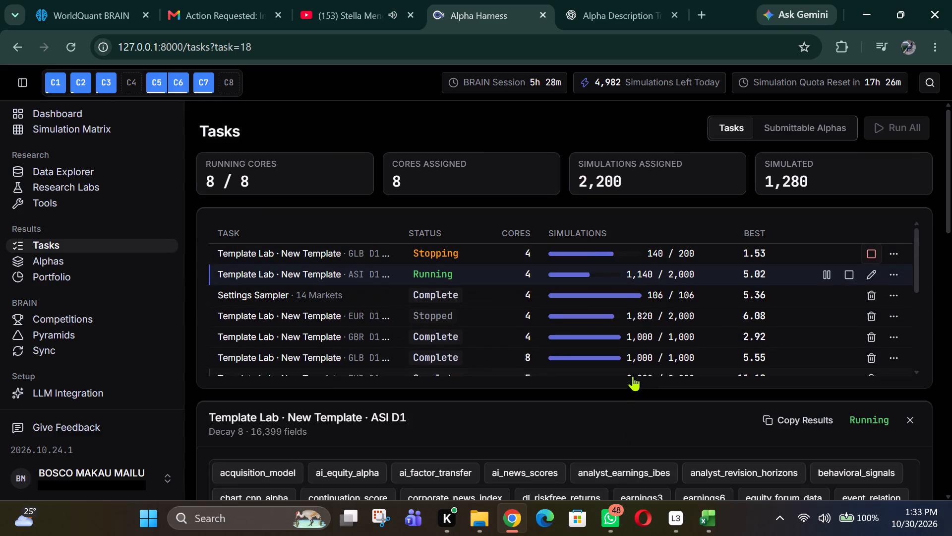
{"action": "scroll", "coordinate": [633, 376], "scroll_direction": "up", "scroll_amount": 4}
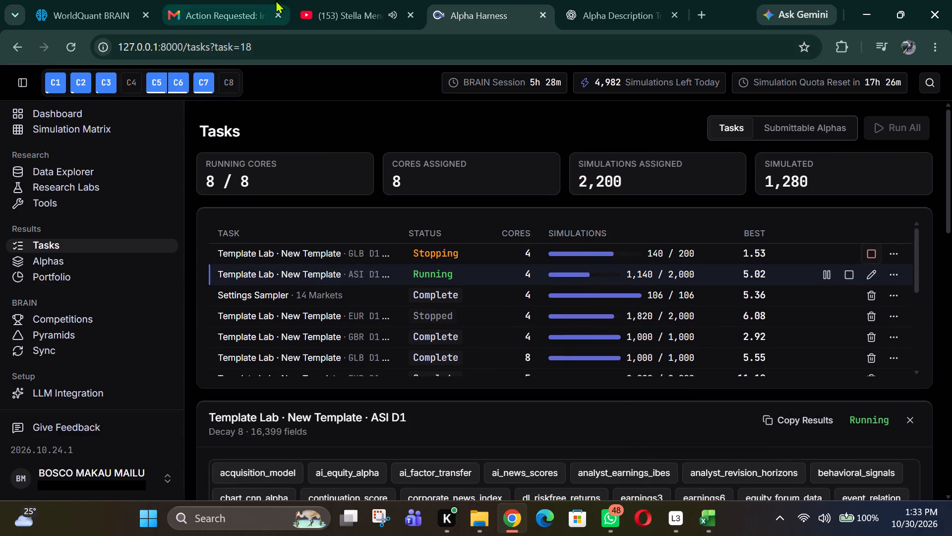
Switch to YouTube and resume the paused video.
{"action": "left_click", "coordinate": [316, 0]}
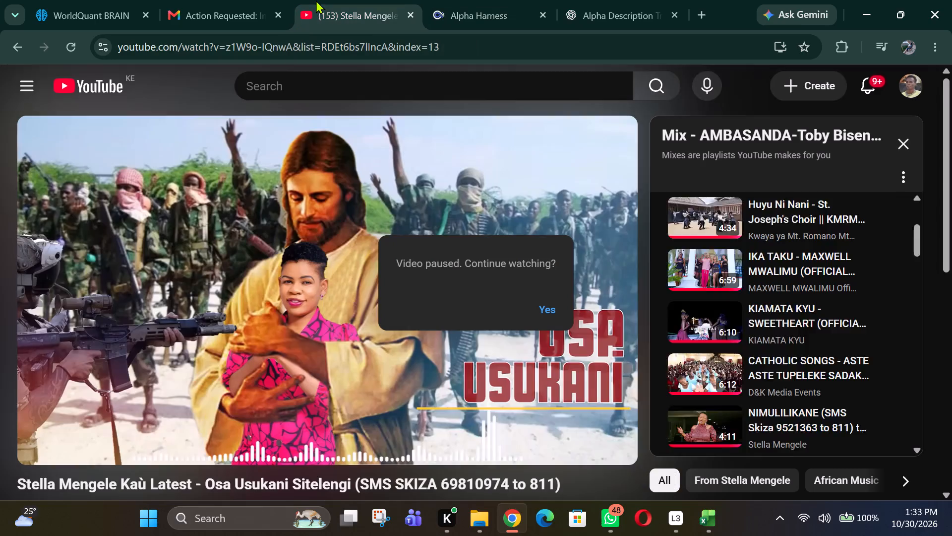
{"action": "left_click", "coordinate": [562, 306]}
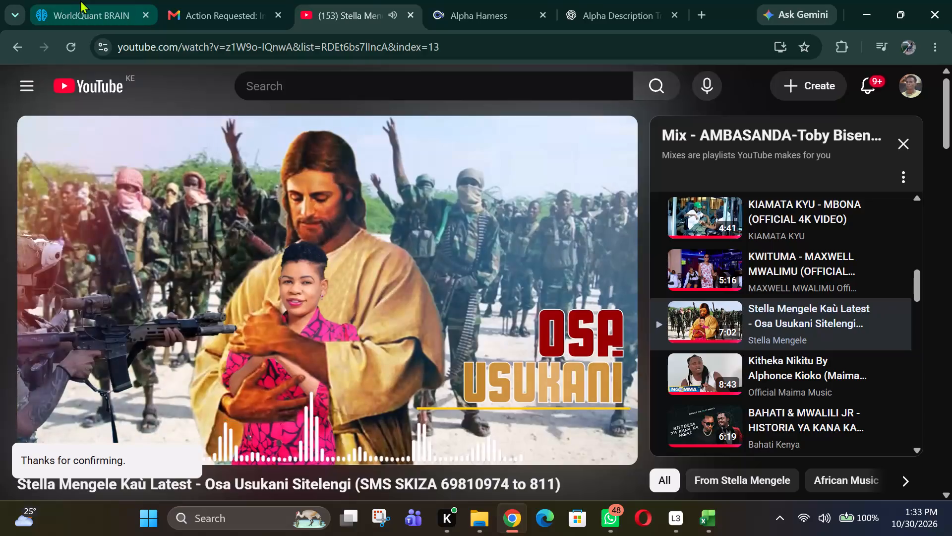
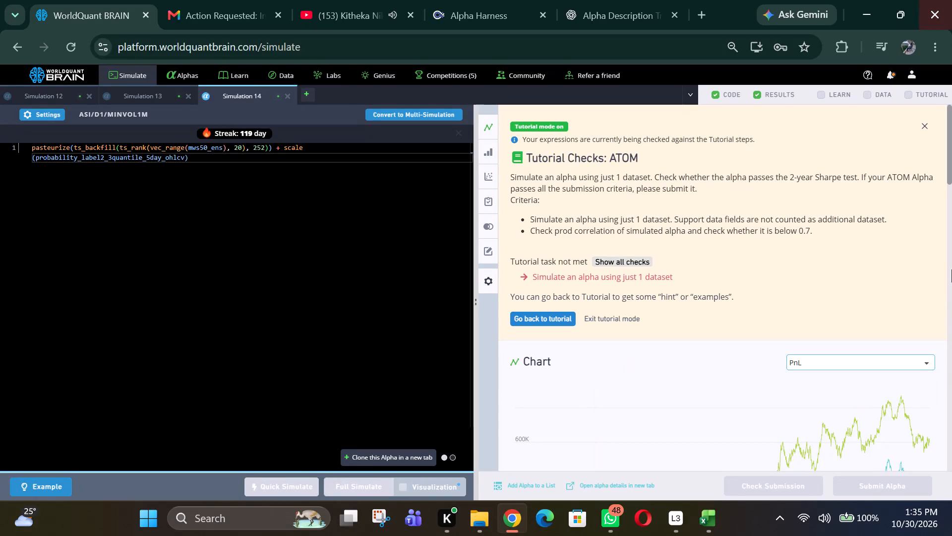
Review Simulation 14's PnL chart, IS Summary and yearly results table.
{"action": "left_click", "coordinate": [947, 320]}
{"action": "left_click", "coordinate": [951, 300]}
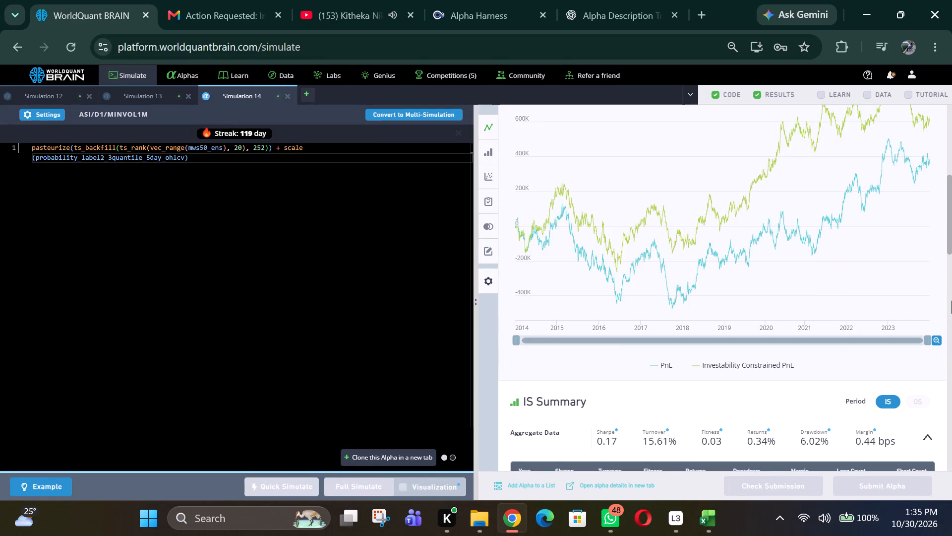
{"action": "left_click", "coordinate": [951, 379]}
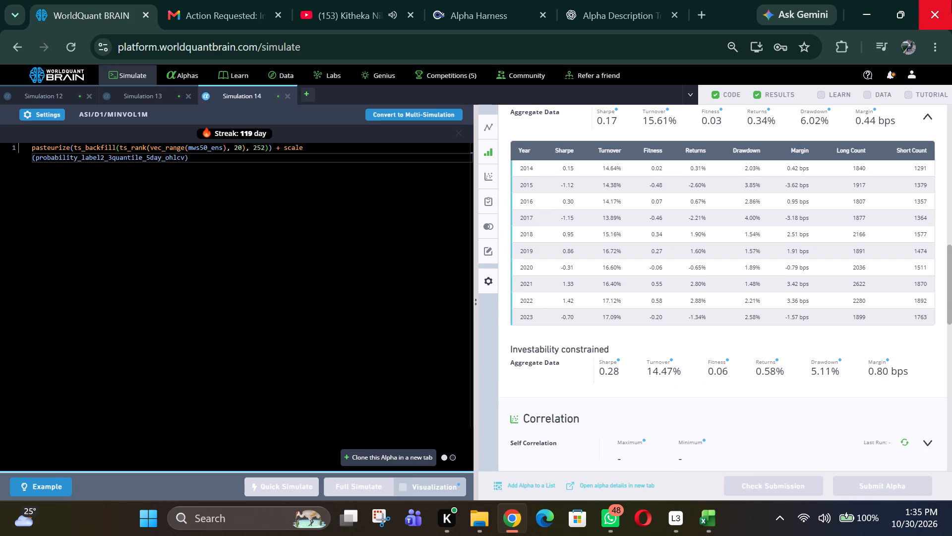
Remove the pasteurize operator from the first term of Simulation 14's expression, keeping its parentheses around ts_backfill.
{"action": "left_click", "coordinate": [71, 149]}
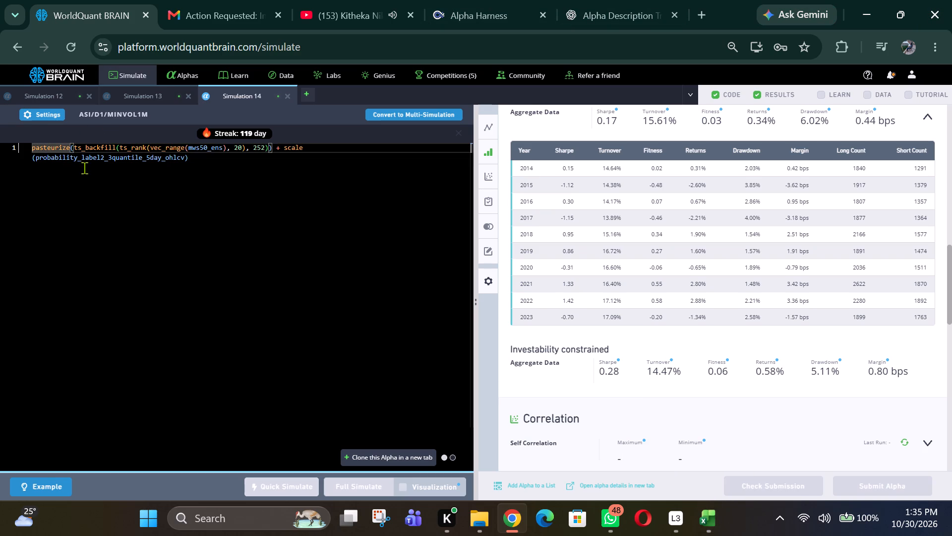
{"action": "key", "text": "BackSpace"}
{"action": "key", "text": "BackSpace"}
{"action": "key", "text": "BackSpace"}
{"action": "key", "text": "BackSpace"}
{"action": "key", "text": "BackSpace"}
{"action": "key", "text": "BackSpace"}
{"action": "key", "text": "BackSpace"}
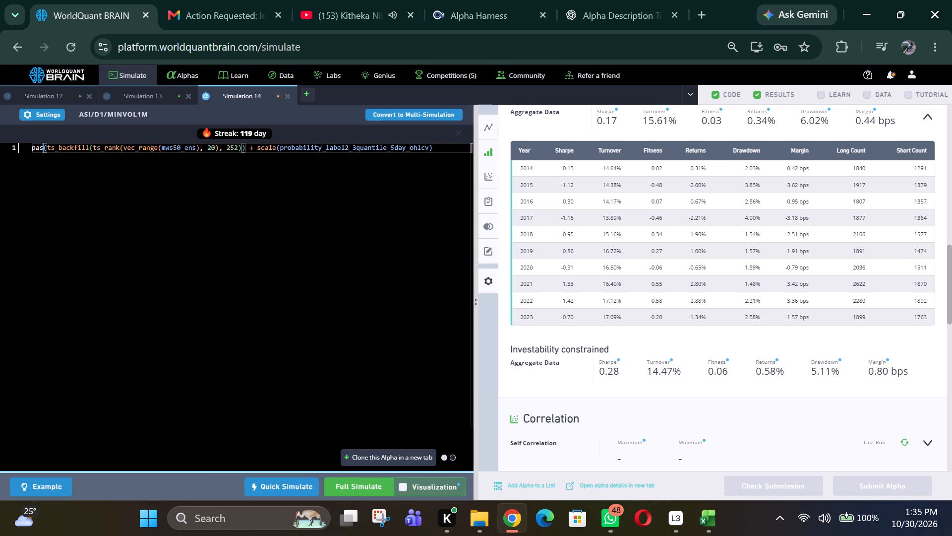
{"action": "key", "text": "BackSpace"}
{"action": "key", "text": "BackSpace"}
{"action": "key", "text": "BackSpace"}
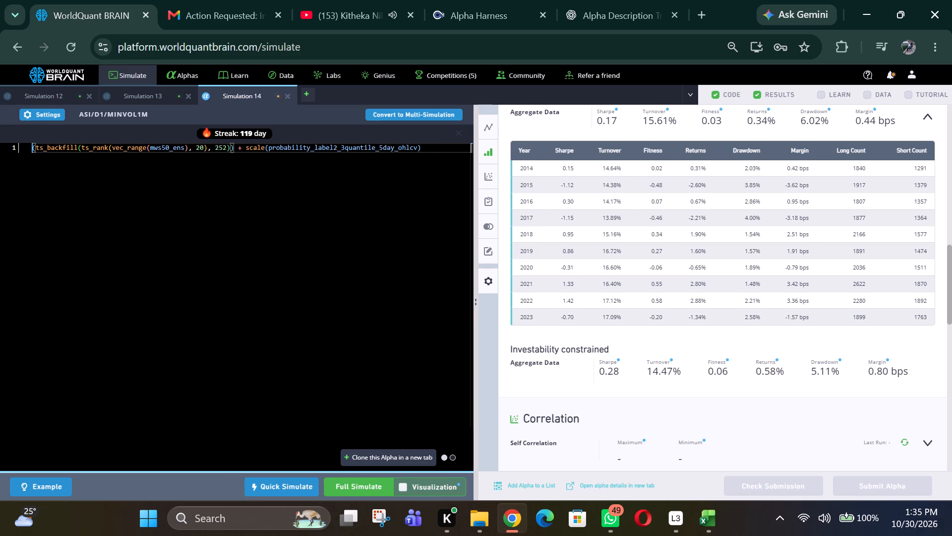
Replace the scale operator on probability_label2_3quantile_5day_ohlcv with rank in Simulation 14's expression.
{"action": "left_click", "coordinate": [264, 152]}
{"action": "key", "text": "BackSpace"}
{"action": "key", "text": "BackSpace"}
{"action": "key", "text": "BackSpace"}
{"action": "key", "text": "BackSpace"}
{"action": "key", "text": "BackSpace"}
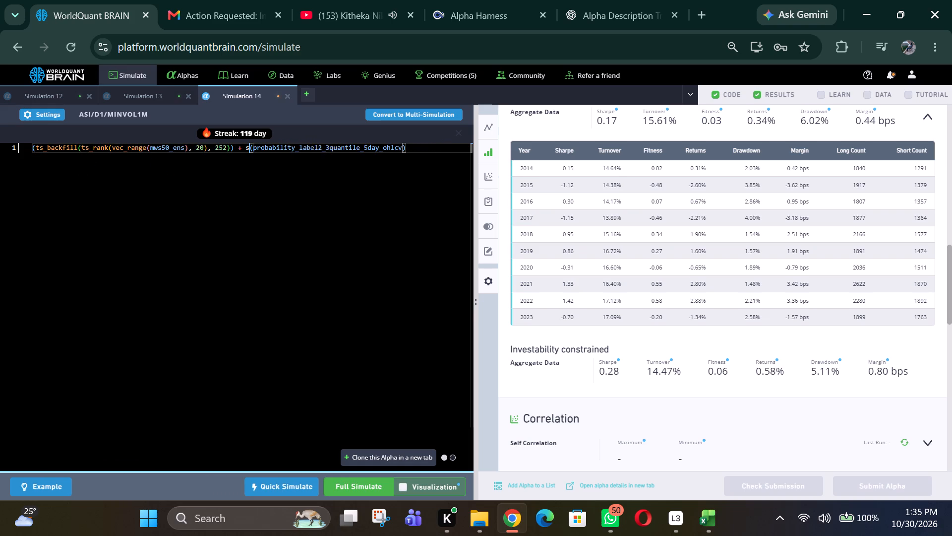
{"action": "key", "text": "BackSpace"}
{"action": "type", "text": "rank"}
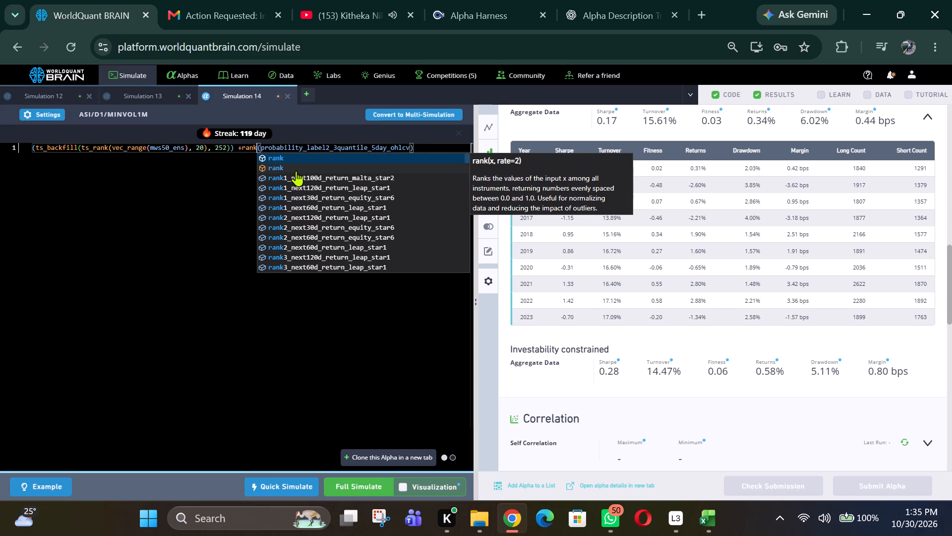
{"action": "left_click", "coordinate": [280, 156]}
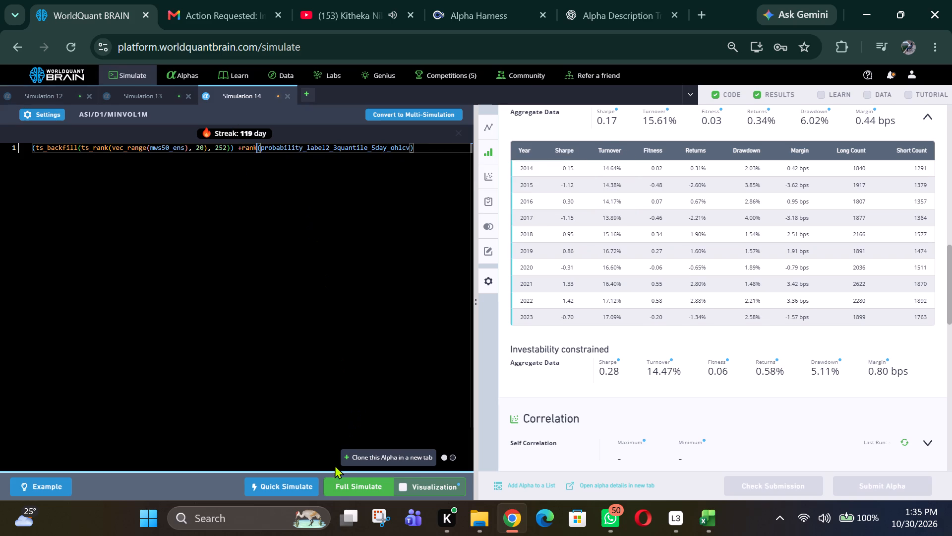
Run a full simulation of the edited Simulation 14 expression.
{"action": "left_click", "coordinate": [353, 485]}
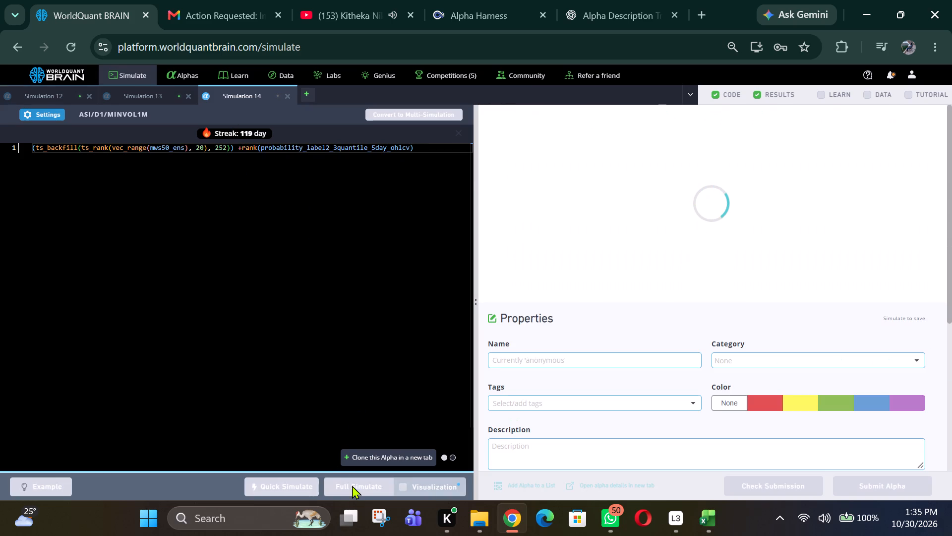
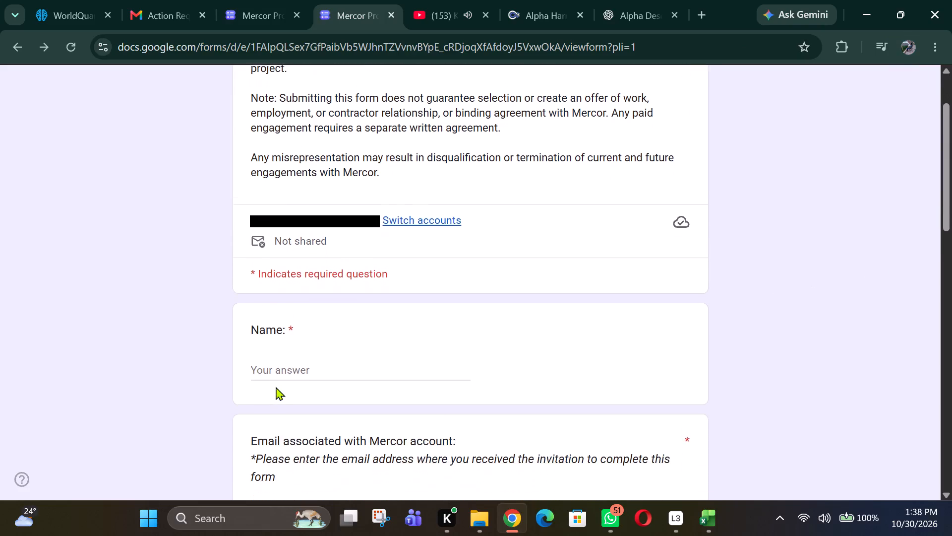
Activate the required Name answer field in the Mercor project interest form for text entry.
{"action": "scroll", "coordinate": [276, 387], "scroll_direction": "down", "scroll_amount": 1}
{"action": "left_click", "coordinate": [285, 358]}
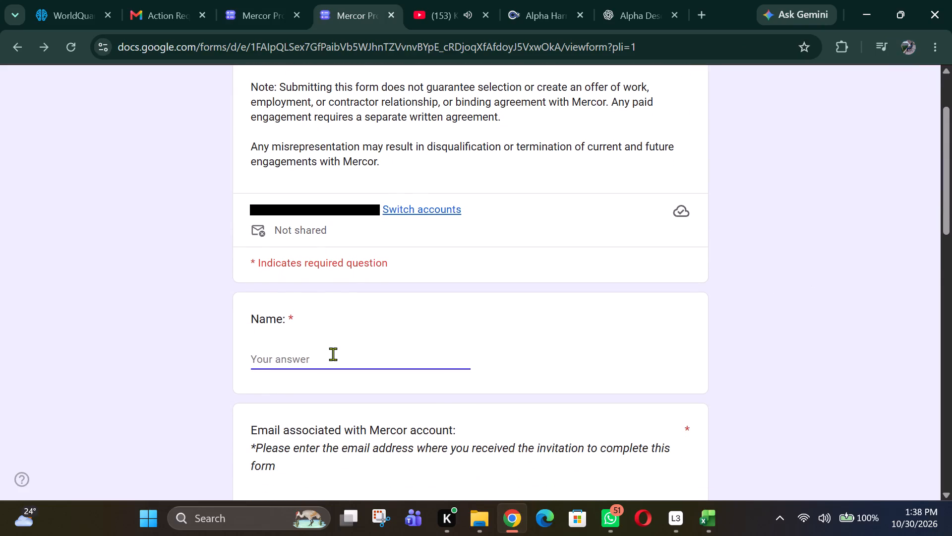
{"action": "scroll", "coordinate": [333, 354], "scroll_direction": "down", "scroll_amount": 2}
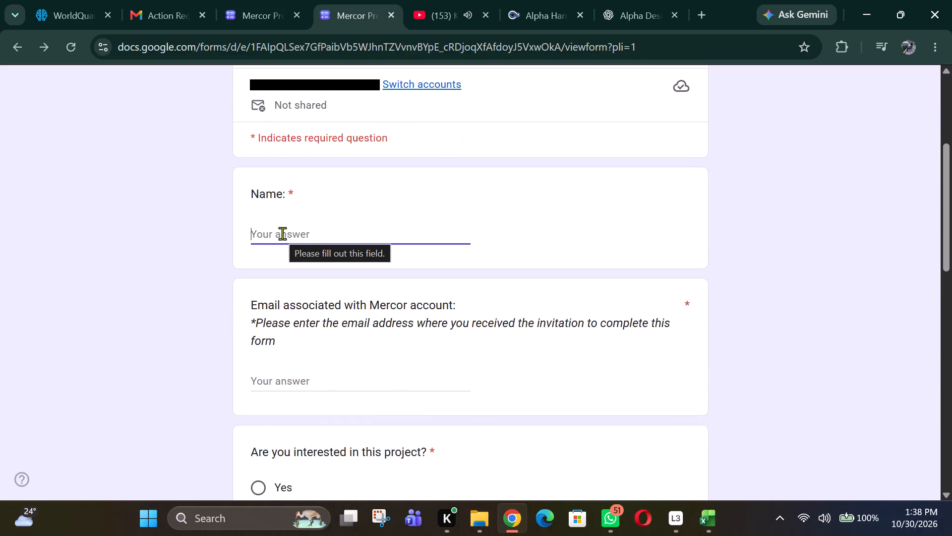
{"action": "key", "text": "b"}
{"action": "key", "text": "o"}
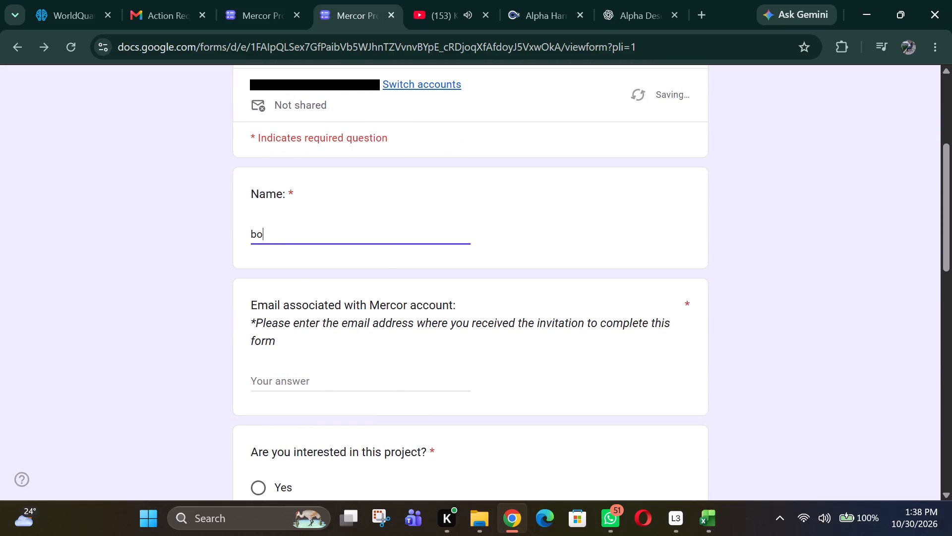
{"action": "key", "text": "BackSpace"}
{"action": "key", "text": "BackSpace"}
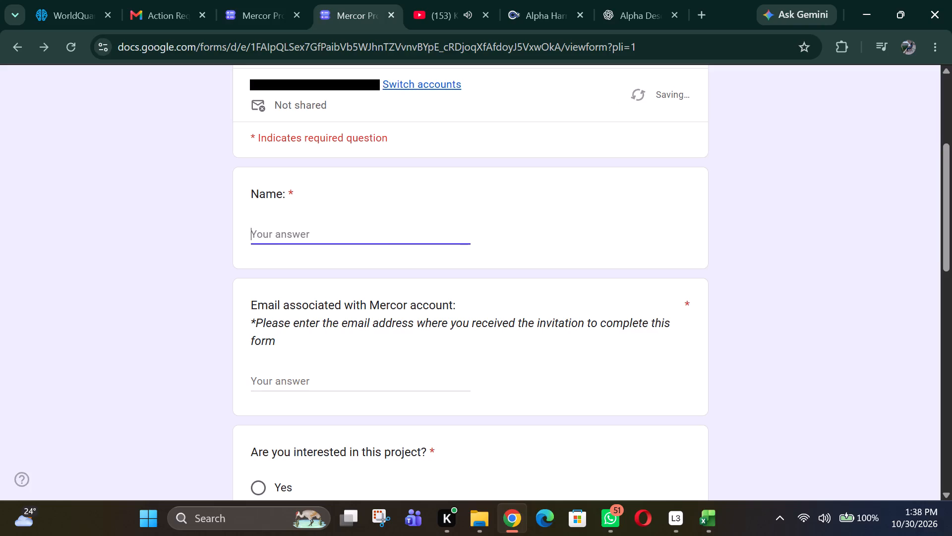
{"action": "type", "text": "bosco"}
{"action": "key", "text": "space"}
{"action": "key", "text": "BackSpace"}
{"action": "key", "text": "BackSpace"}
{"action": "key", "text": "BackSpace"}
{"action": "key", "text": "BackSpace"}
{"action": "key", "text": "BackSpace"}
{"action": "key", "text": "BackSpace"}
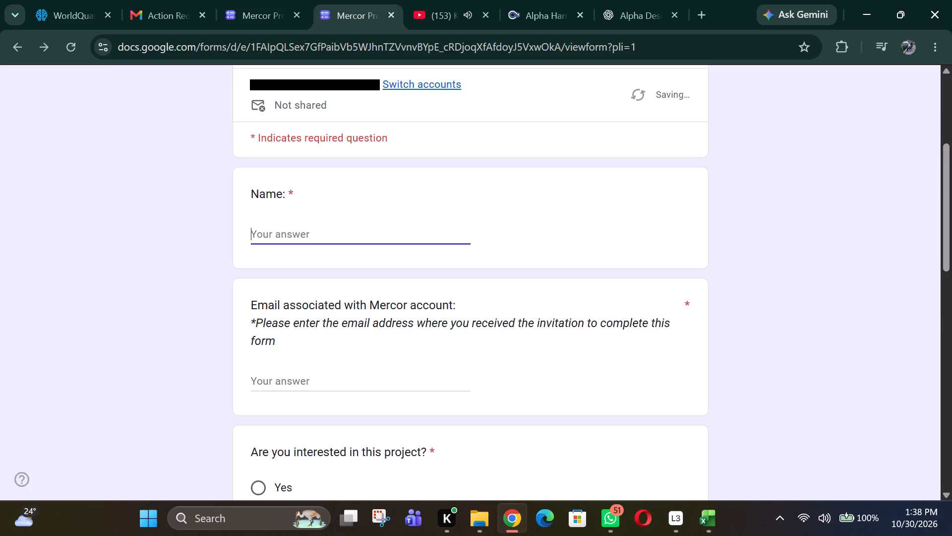
Enter the applicant's full name in capital letters as the answer to the form's Name question.
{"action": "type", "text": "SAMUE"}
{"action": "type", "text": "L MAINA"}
{"action": "scroll", "coordinate": [274, 259], "scroll_direction": "down", "scroll_amount": 1}
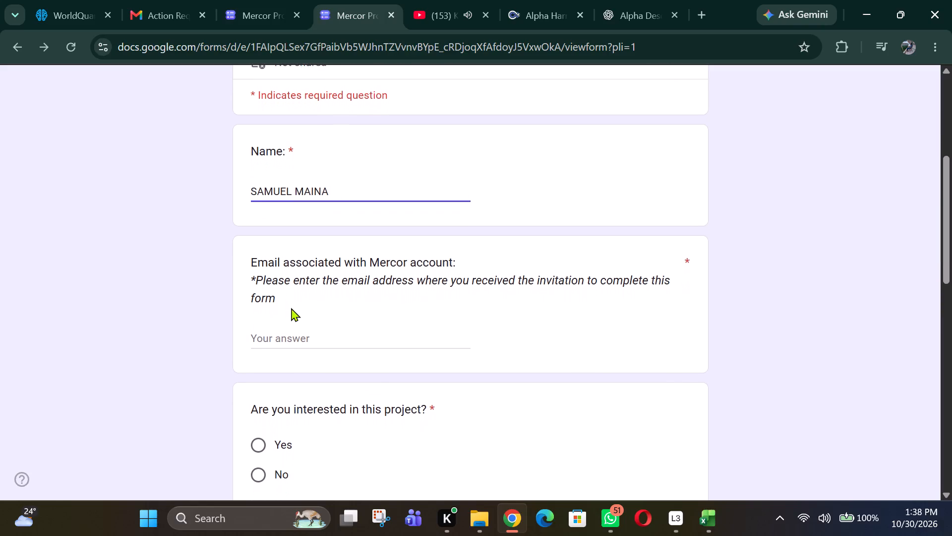
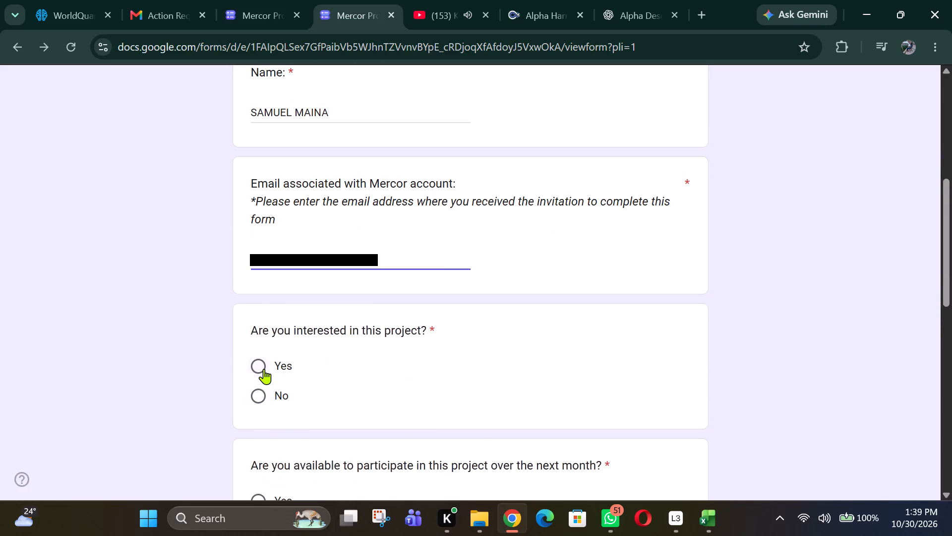
Answer Yes to availability over the next month and "Yes, with an M-series chip" to the Apple computer question.
{"action": "scroll", "coordinate": [313, 370], "scroll_direction": "down", "scroll_amount": 2}
{"action": "scroll", "coordinate": [403, 384], "scroll_direction": "down", "scroll_amount": 1}
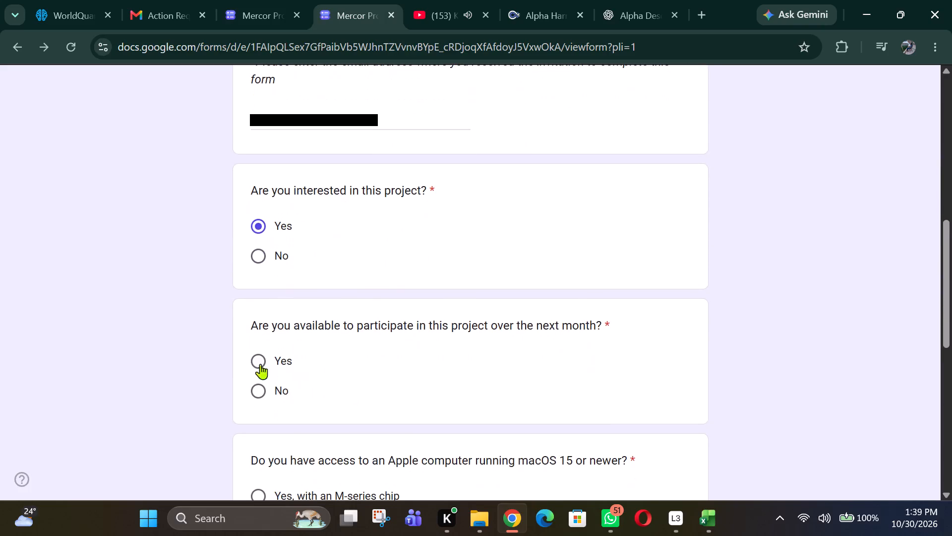
{"action": "left_click", "coordinate": [260, 363]}
{"action": "scroll", "coordinate": [389, 369], "scroll_direction": "down", "scroll_amount": 1}
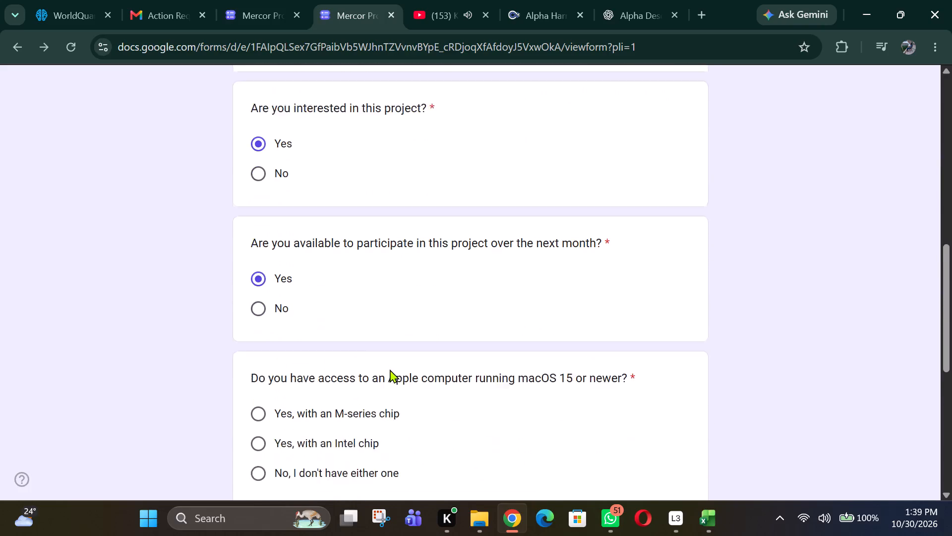
{"action": "scroll", "coordinate": [390, 369], "scroll_direction": "down", "scroll_amount": 3}
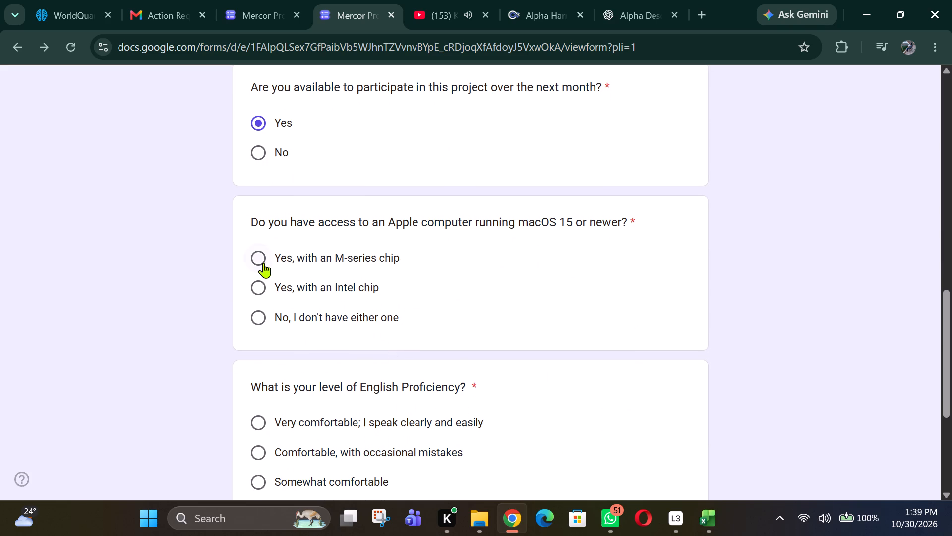
{"action": "left_click", "coordinate": [261, 260]}
Set the English proficiency answer to "Very comfortable; I speak clearly and easily" and submit the form.
{"action": "scroll", "coordinate": [380, 279], "scroll_direction": "down", "scroll_amount": 4}
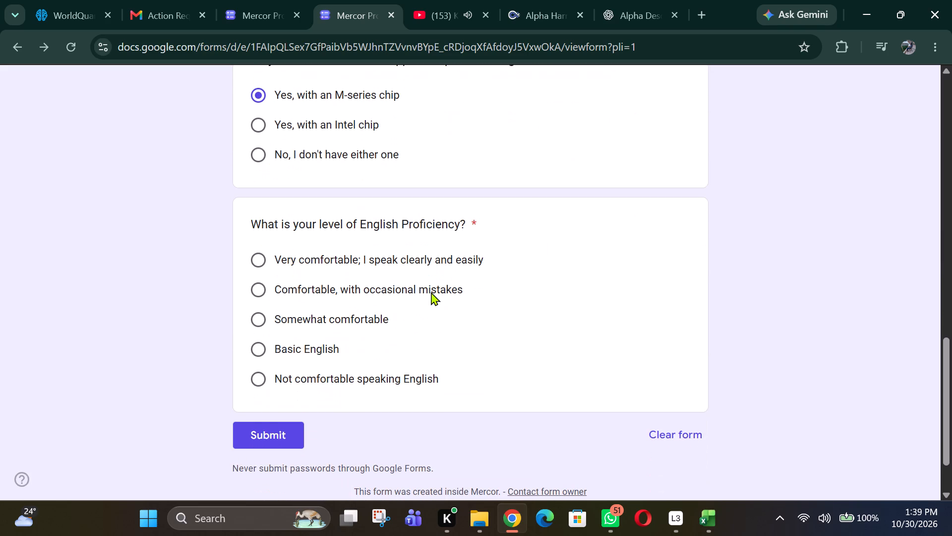
{"action": "left_click", "coordinate": [262, 260]}
{"action": "left_click", "coordinate": [281, 435]}
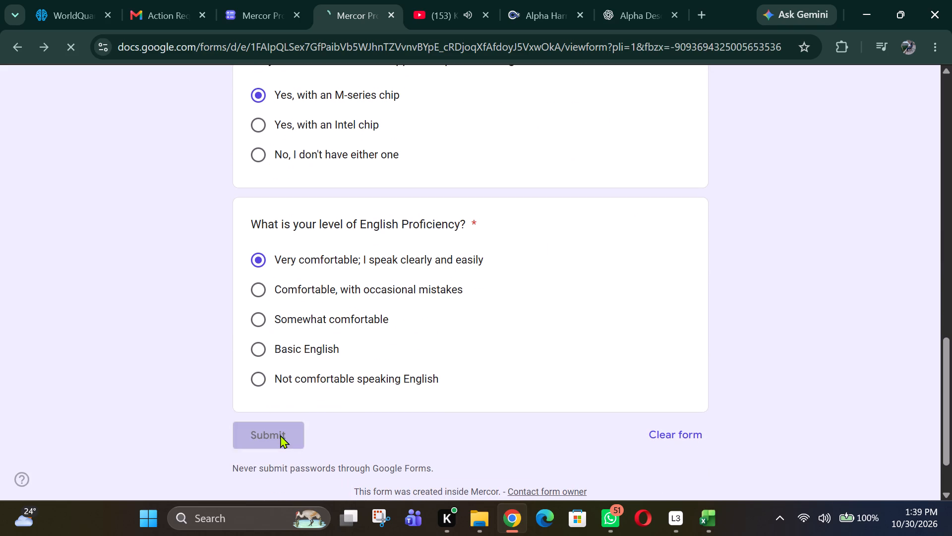
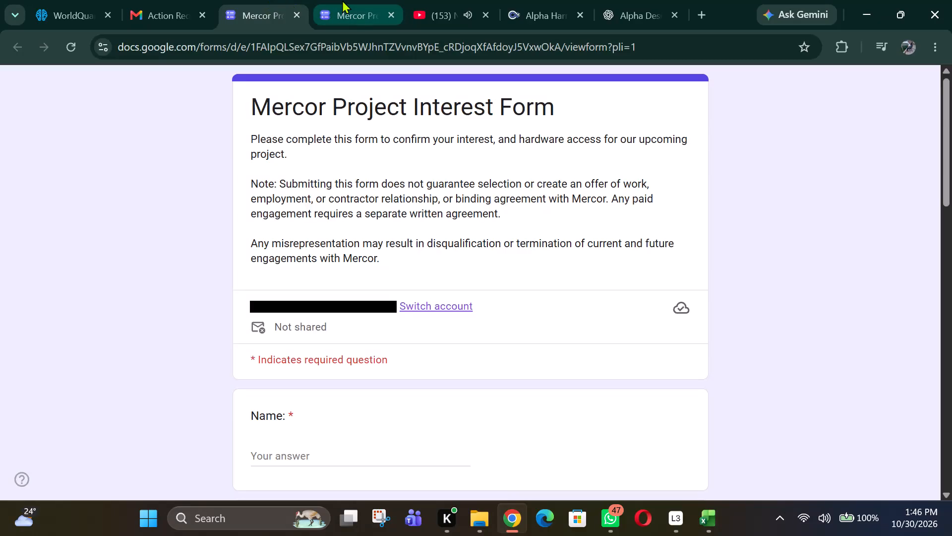
Close the browser tab holding the submitted Mercor Project Interest Form response.
{"action": "left_click", "coordinate": [342, 0]}
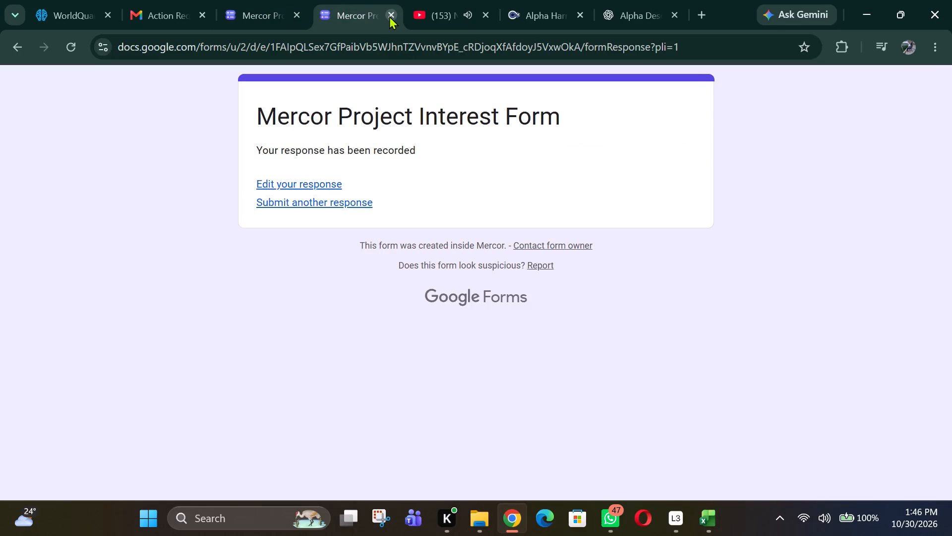
{"action": "left_click", "coordinate": [389, 16]}
Return to WorldQuant BRAIN and run the Prod Correlation check on the Simulation 14 alpha.
{"action": "left_click", "coordinate": [66, 0]}
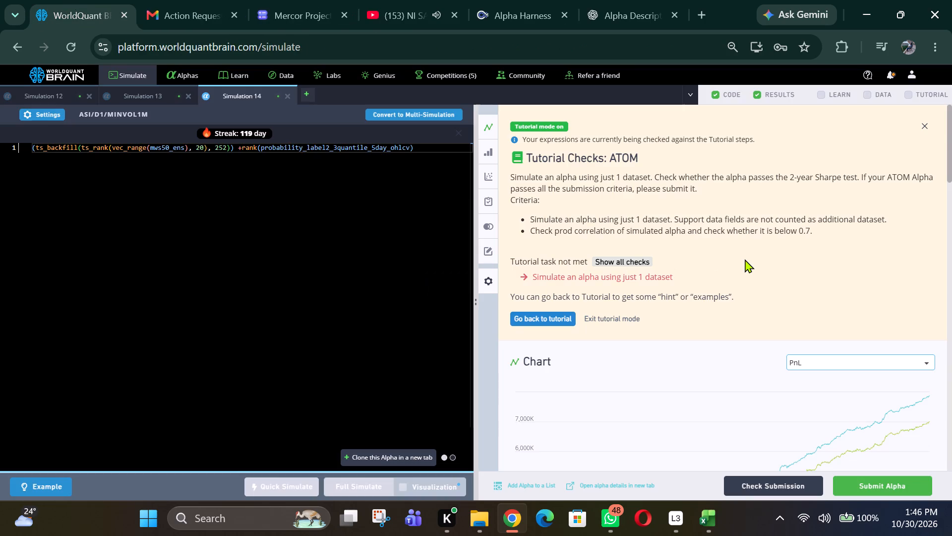
{"action": "scroll", "coordinate": [745, 259], "scroll_direction": "down", "scroll_amount": 8}
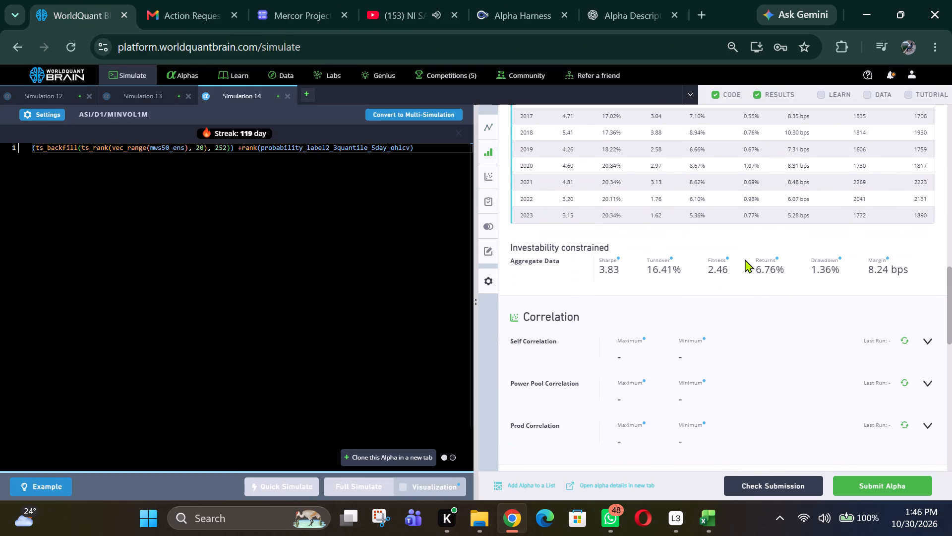
{"action": "scroll", "coordinate": [745, 259], "scroll_direction": "down", "scroll_amount": 2}
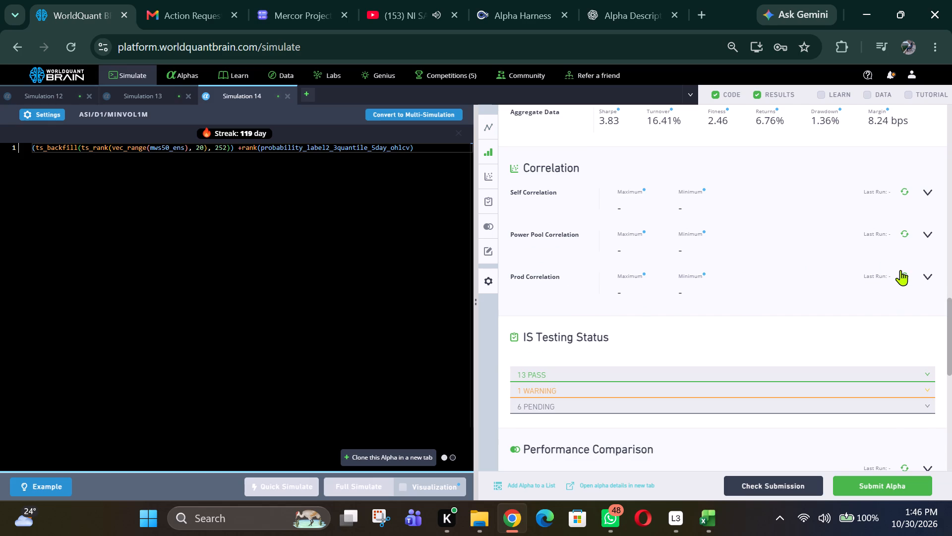
{"action": "left_click", "coordinate": [900, 270]}
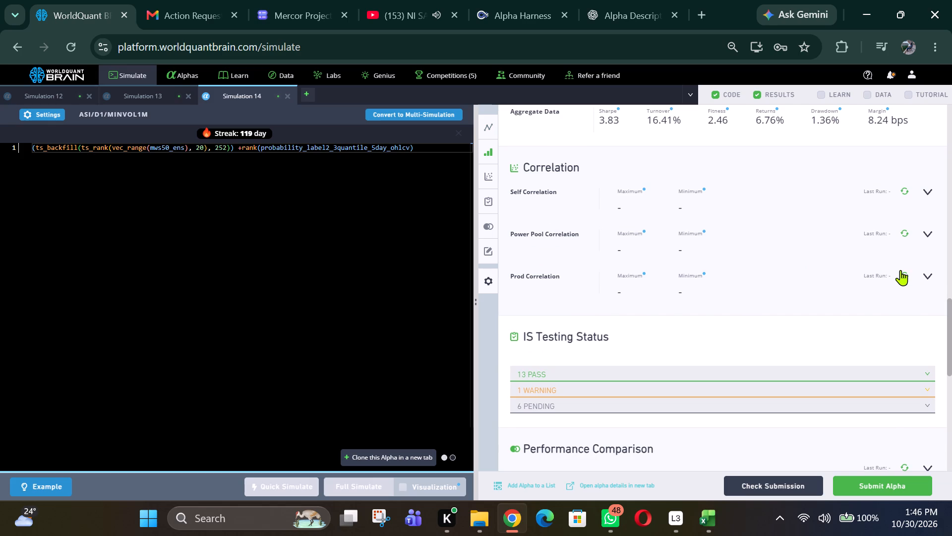
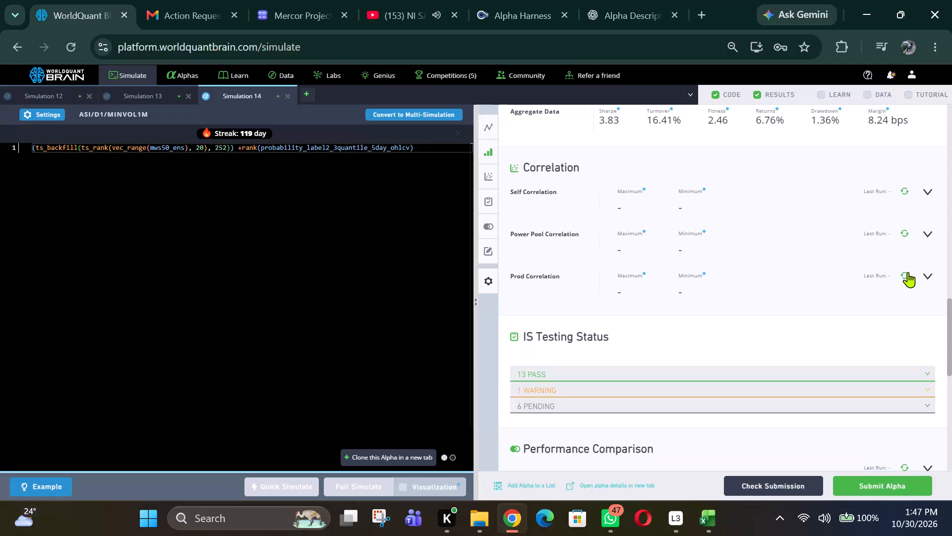
Run the Power Pool Correlation check on the Simulation 14 alpha and review its correlation figures.
{"action": "left_click", "coordinate": [907, 231]}
{"action": "double_click", "coordinate": [951, 197]}
{"action": "left_click", "coordinate": [951, 385]}
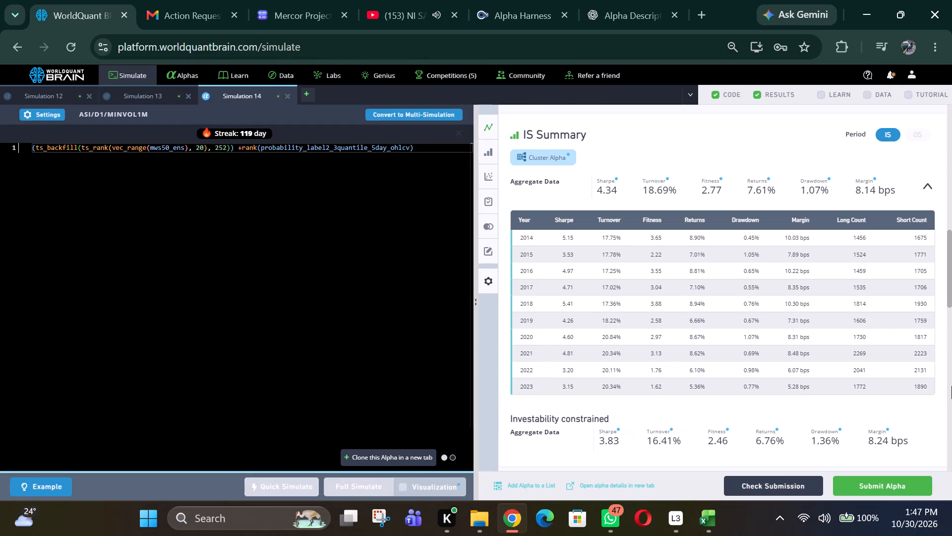
{"action": "left_click", "coordinate": [951, 403]}
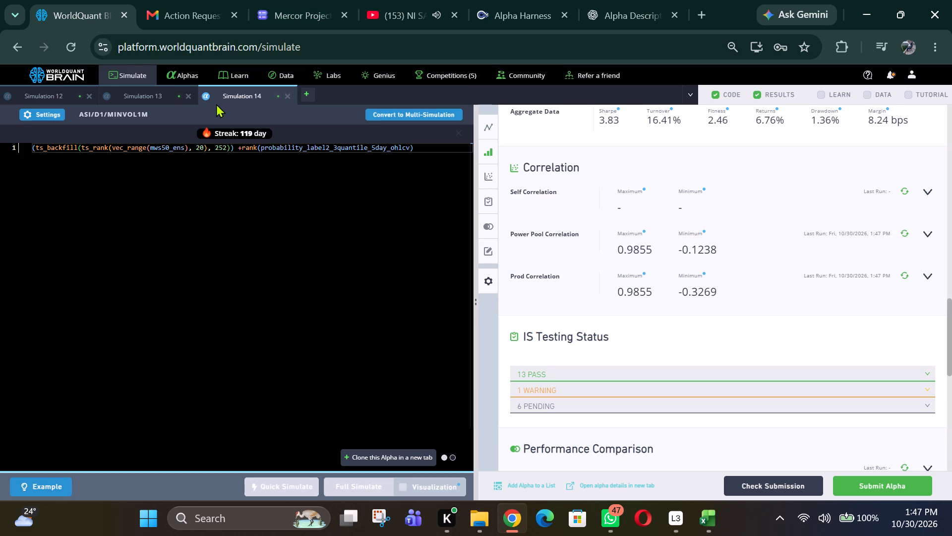
Compare the Simulation 13 and Simulation 14 expressions, and delete vec_range(mws50_ens) from inside ts_rank in Simulation 13.
{"action": "left_click", "coordinate": [144, 91]}
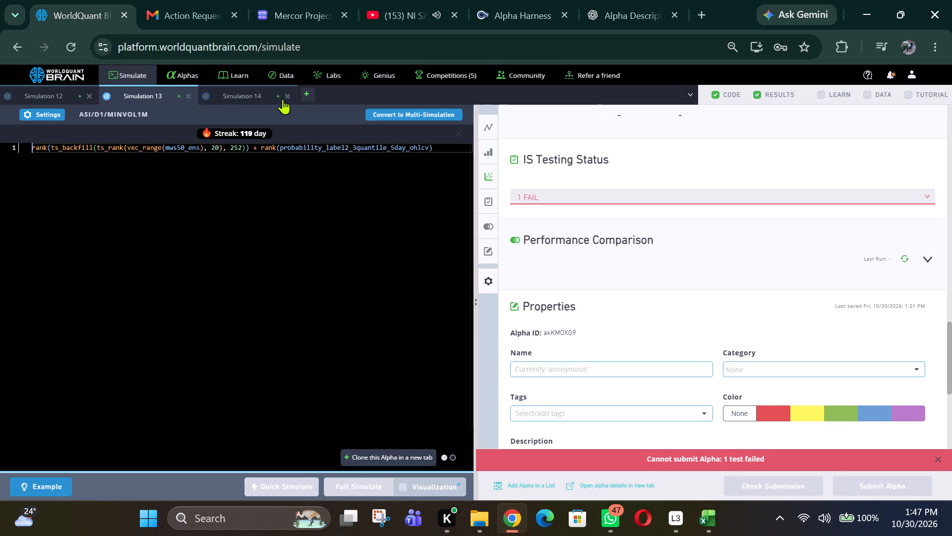
{"action": "left_click", "coordinate": [239, 99]}
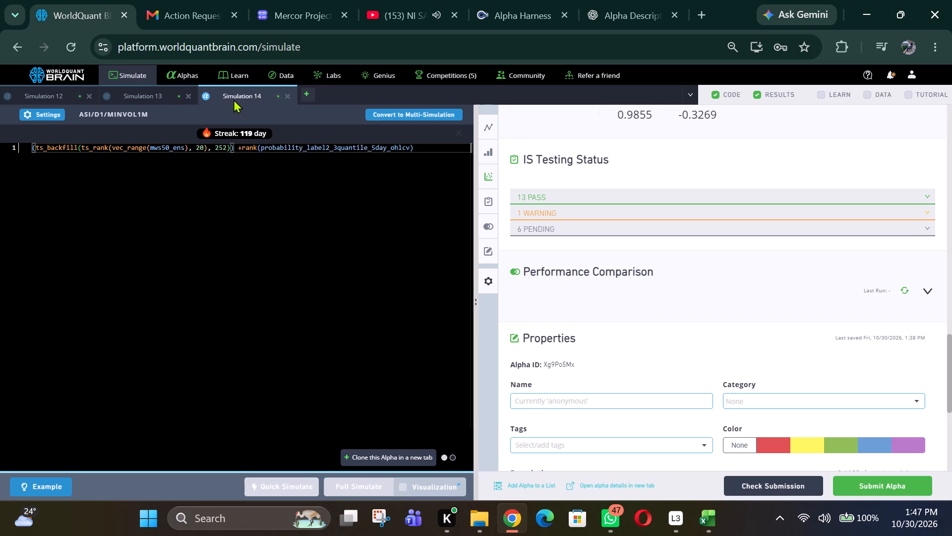
{"action": "left_click", "coordinate": [145, 149]}
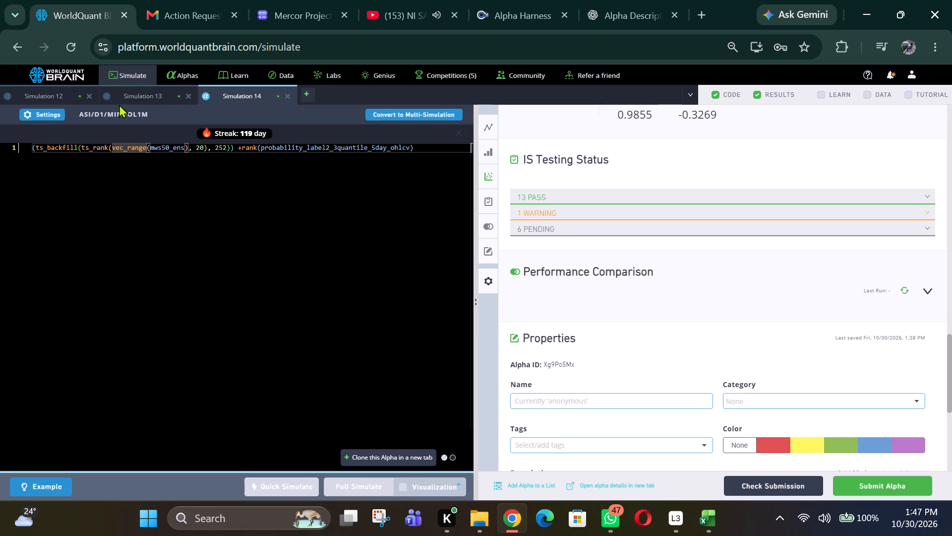
{"action": "left_click", "coordinate": [142, 204]}
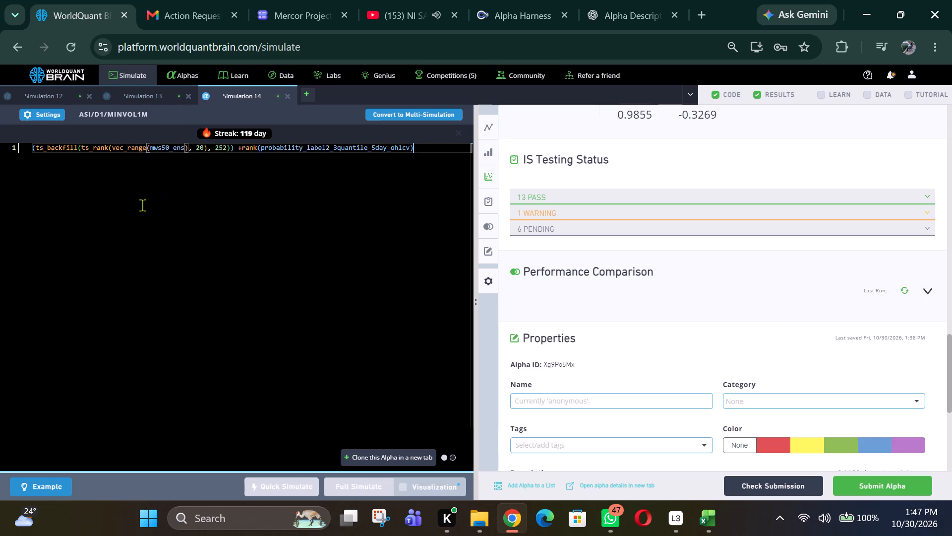
{"action": "left_click", "coordinate": [143, 205]}
{"action": "left_click", "coordinate": [141, 96]}
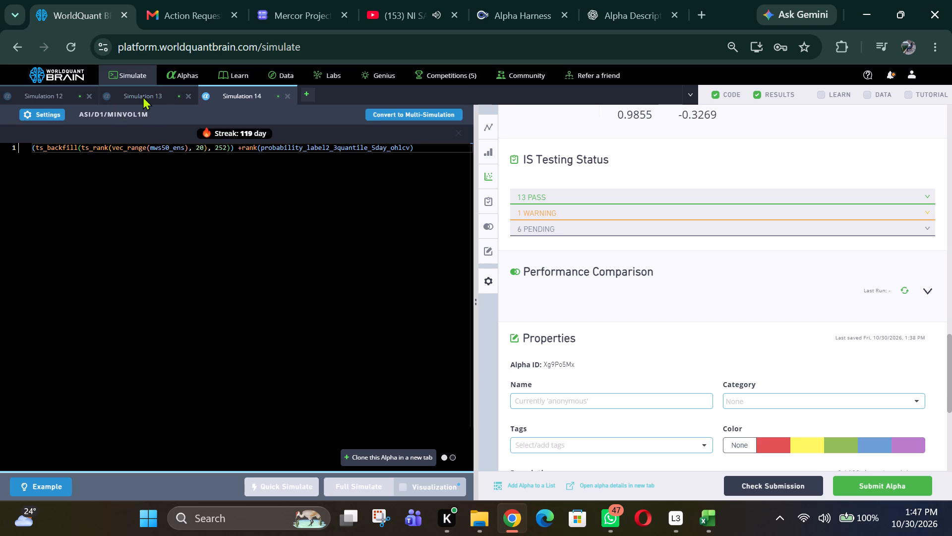
{"action": "left_click", "coordinate": [143, 96]}
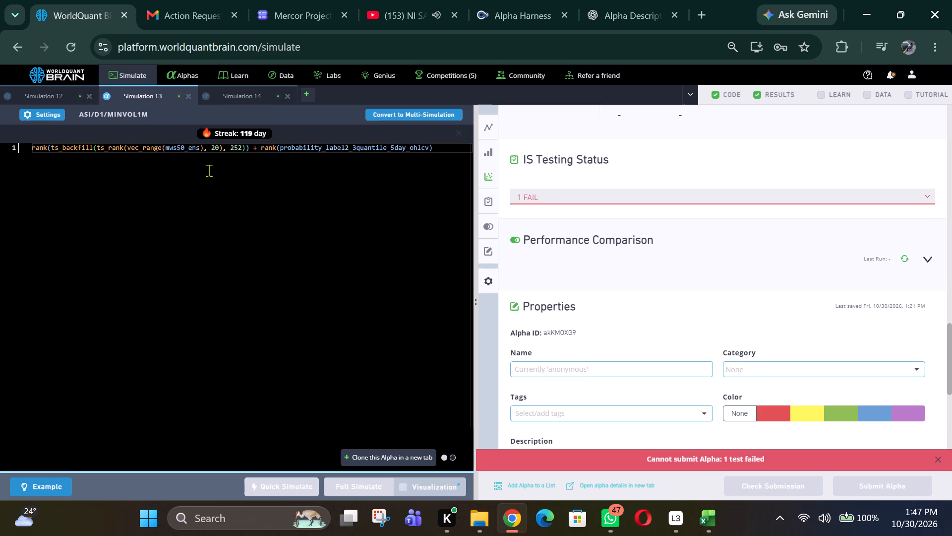
{"action": "left_click", "coordinate": [201, 147]}
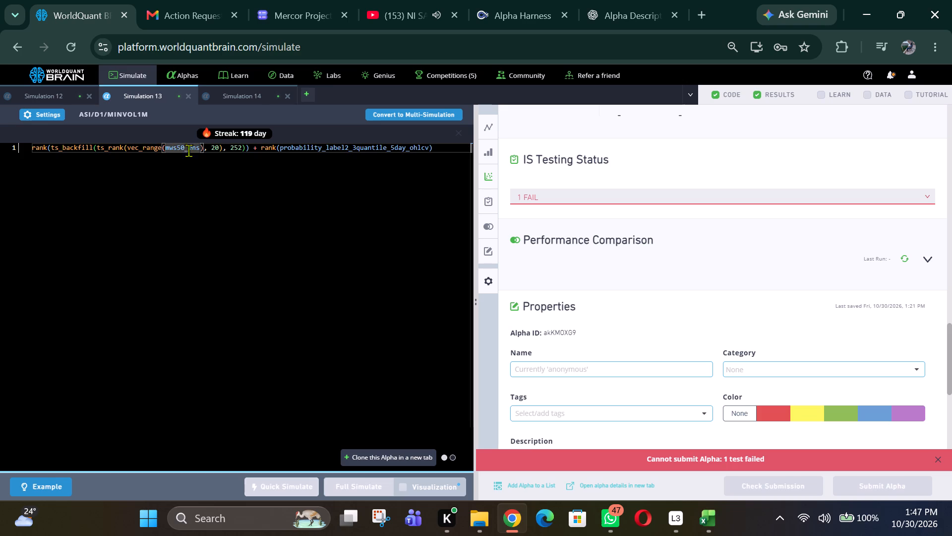
{"action": "double_click", "coordinate": [158, 143]}
{"action": "double_click", "coordinate": [160, 143]}
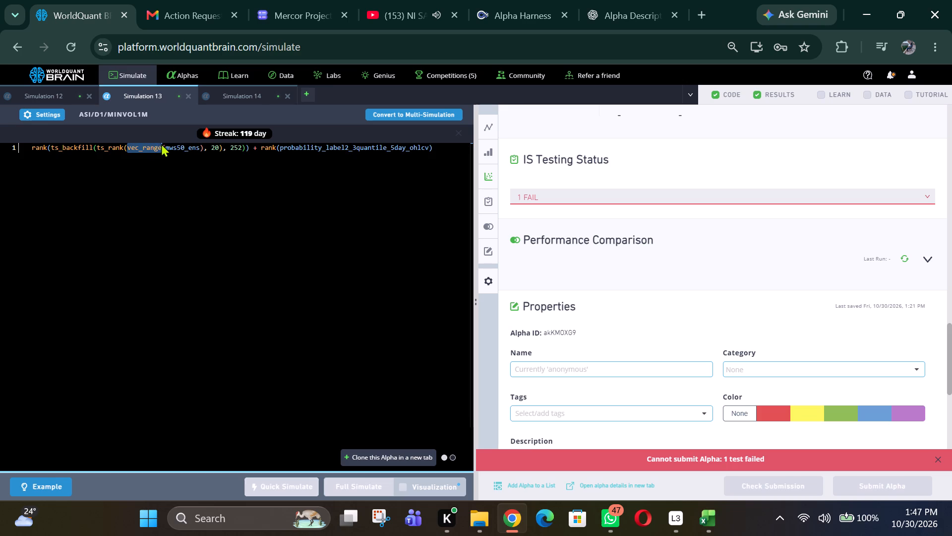
{"action": "double_click", "coordinate": [162, 144]}
{"action": "left_click", "coordinate": [162, 146]}
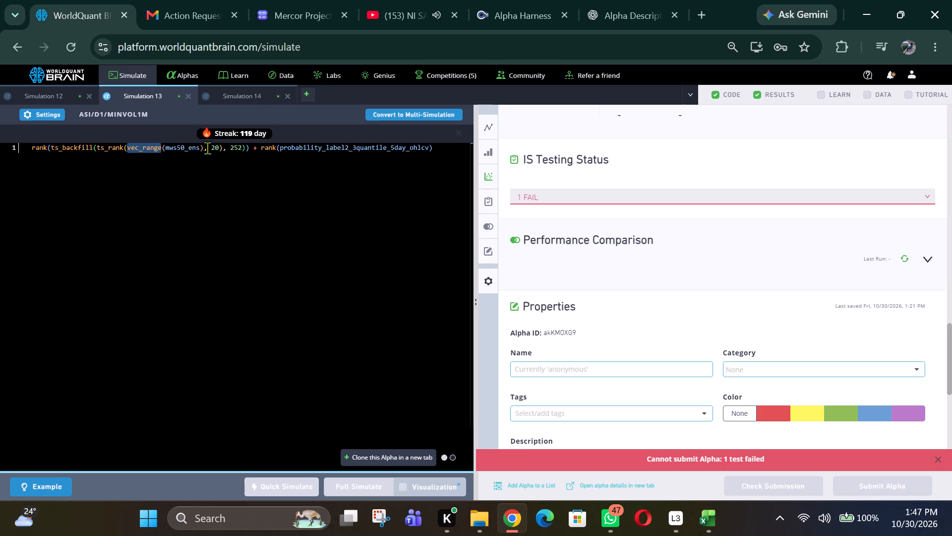
{"action": "left_click", "coordinate": [202, 149]}
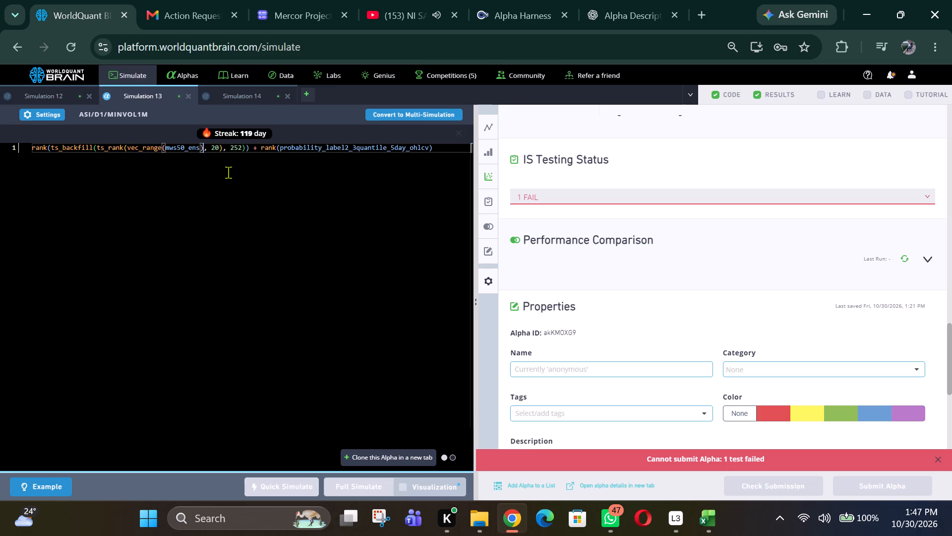
{"action": "left_click", "coordinate": [198, 148]}
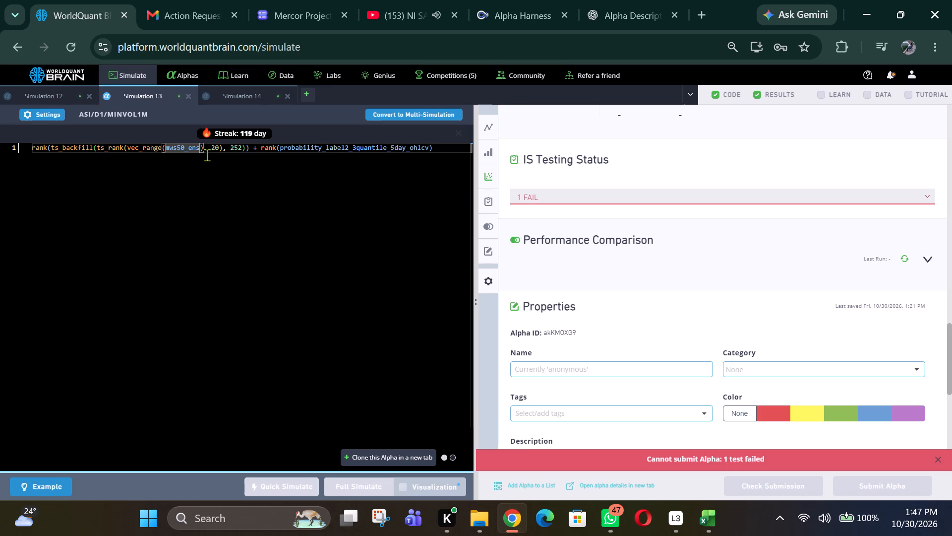
{"action": "key", "text": "BackSpace"}
{"action": "key", "text": "BackSpace"}
{"action": "key", "text": "BackSpace"}
{"action": "key", "text": "BackSpace"}
{"action": "key", "text": "BackSpace"}
{"action": "key", "text": "BackSpace"}
{"action": "key", "text": "BackSpace"}
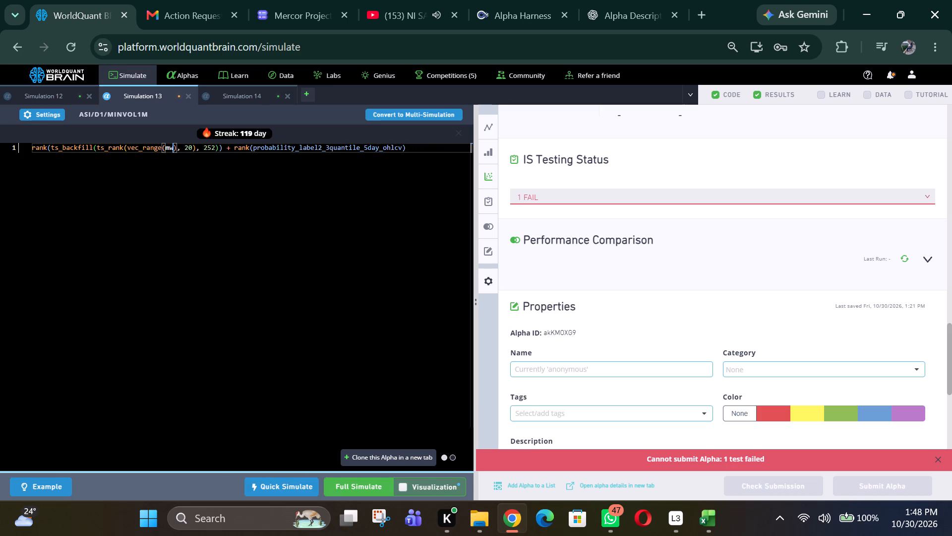
{"action": "key", "text": "BackSpace"}
{"action": "key", "text": "BackSpace"}
{"action": "key", "text": "BackSpace"}
{"action": "key", "text": "BackSpace"}
{"action": "key", "text": "BackSpace"}
{"action": "key", "text": "BackSpace"}
{"action": "key", "text": "BackSpace"}
{"action": "key", "text": "BackSpace"}
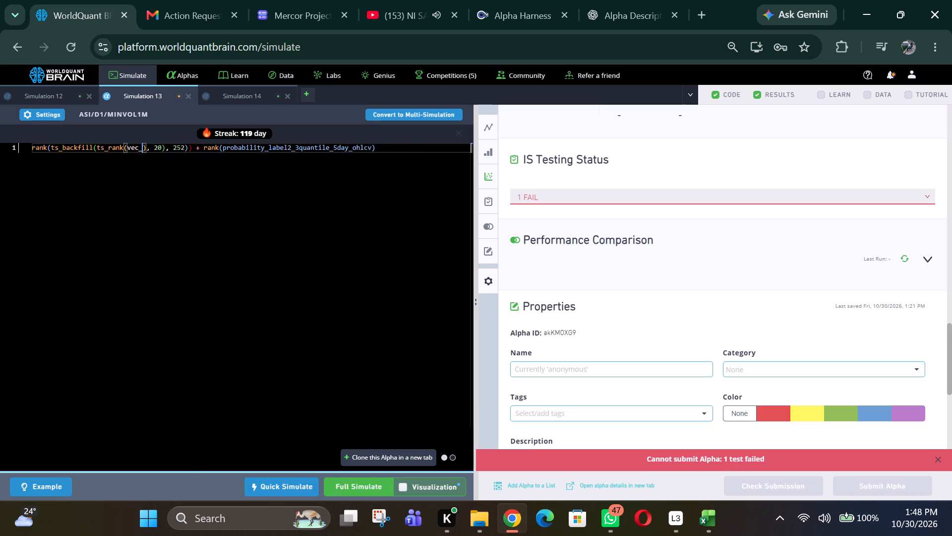
{"action": "key", "text": "BackSpace"}
{"action": "key", "text": "BackSpace"}
{"action": "key", "text": "BackSpace"}
{"action": "key", "text": "BackSpace"}
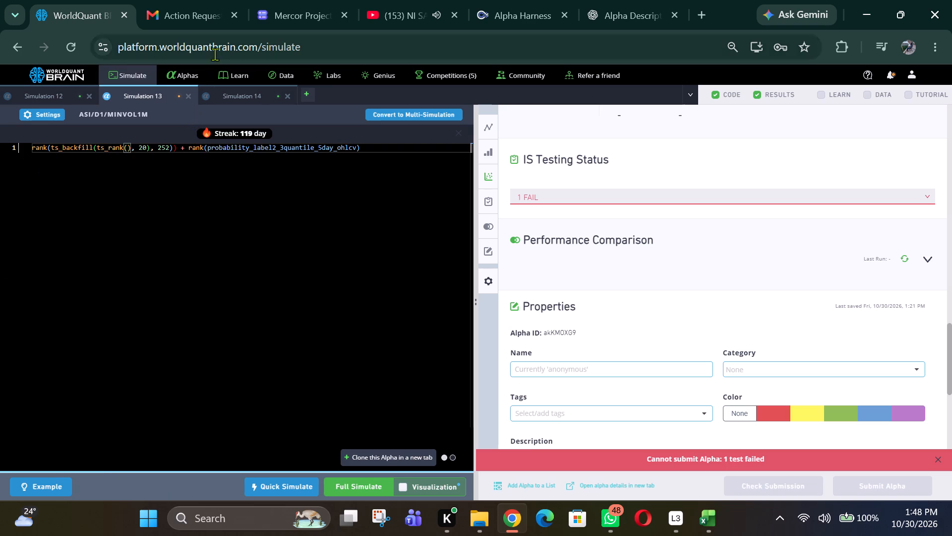
Open the list of submitted alphas.
{"action": "left_click", "coordinate": [163, 66]}
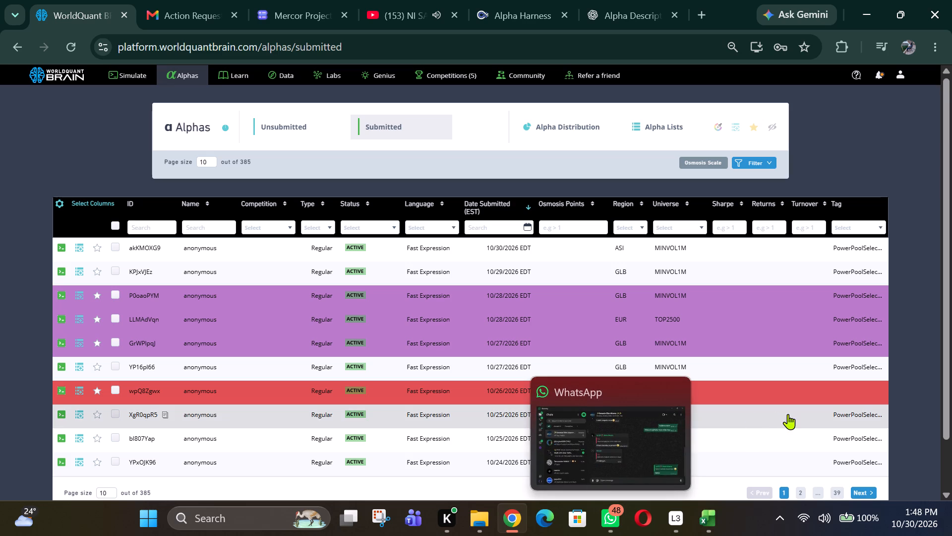
Copy the field name min_last_trade_price_30m_post_open from the code of submitted ASI alpha XgR0qpR5, and close its details.
{"action": "left_click", "coordinate": [783, 416]}
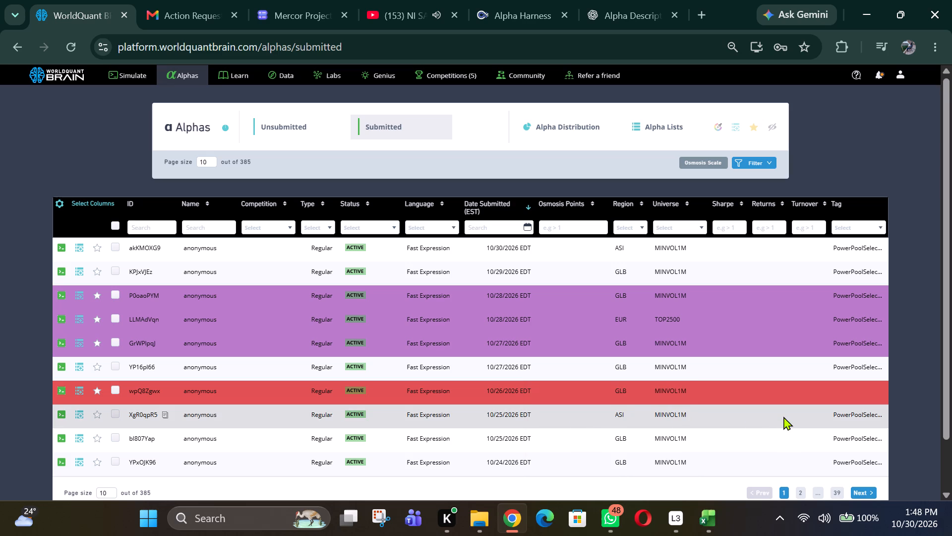
{"action": "double_click", "coordinate": [783, 416]}
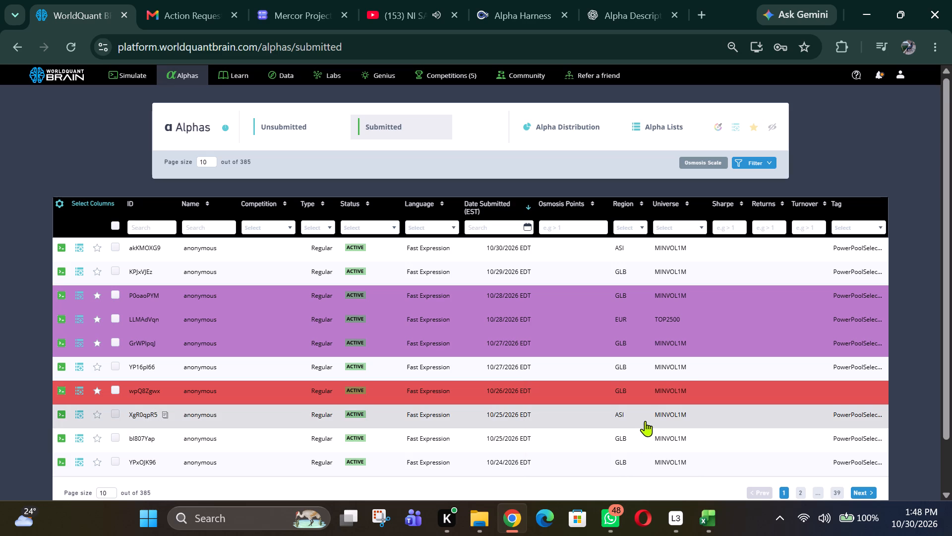
{"action": "triple_click", "coordinate": [646, 416]}
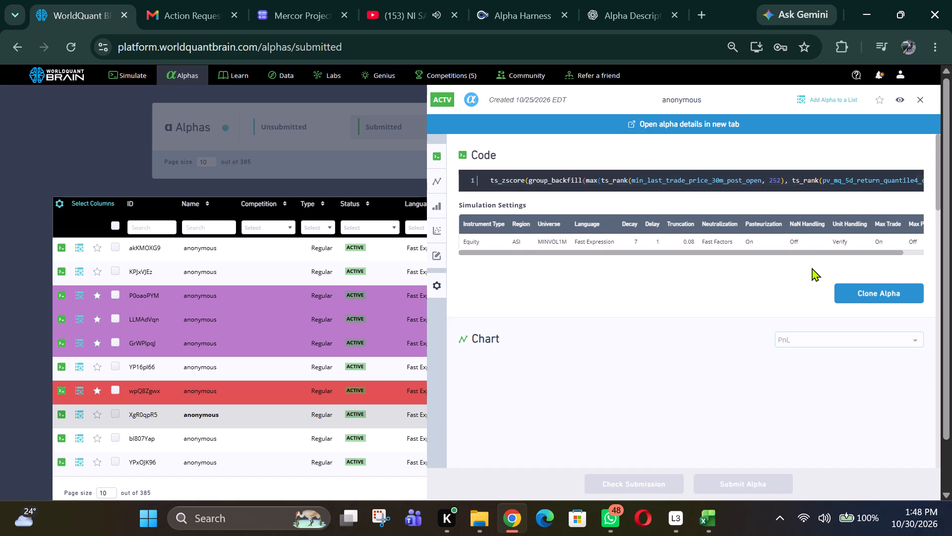
{"action": "scroll", "coordinate": [812, 268], "scroll_direction": "left", "scroll_amount": 1}
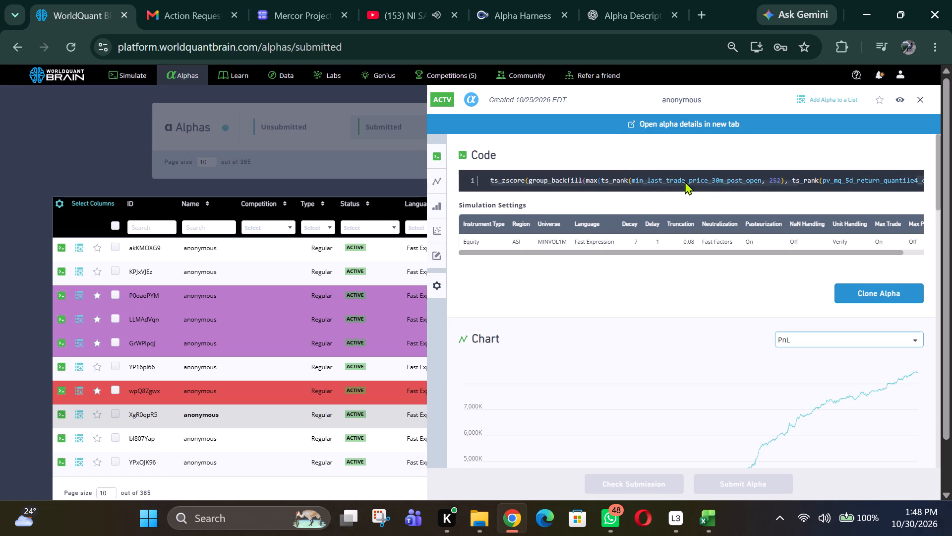
{"action": "double_click", "coordinate": [669, 179]}
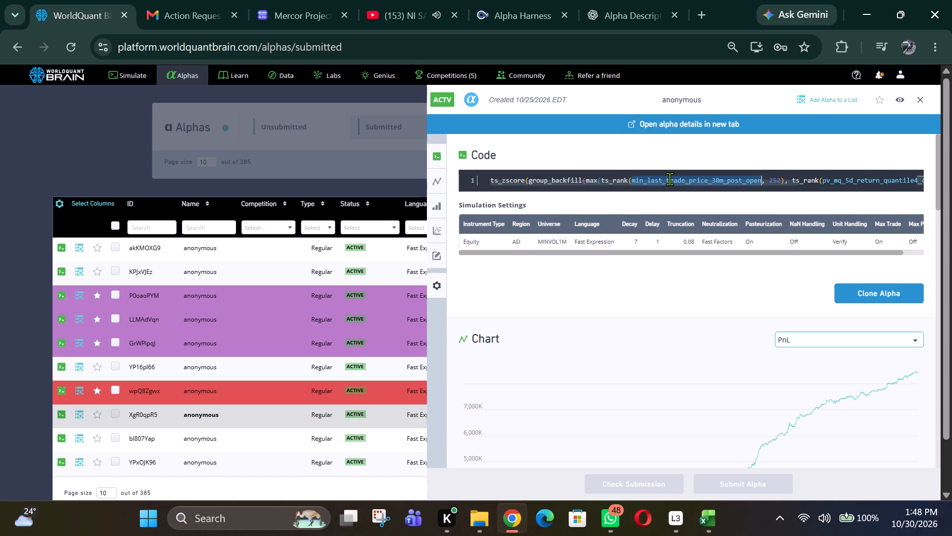
{"action": "key", "text": "ctrl+c"}
{"action": "left_click", "coordinate": [920, 103]}
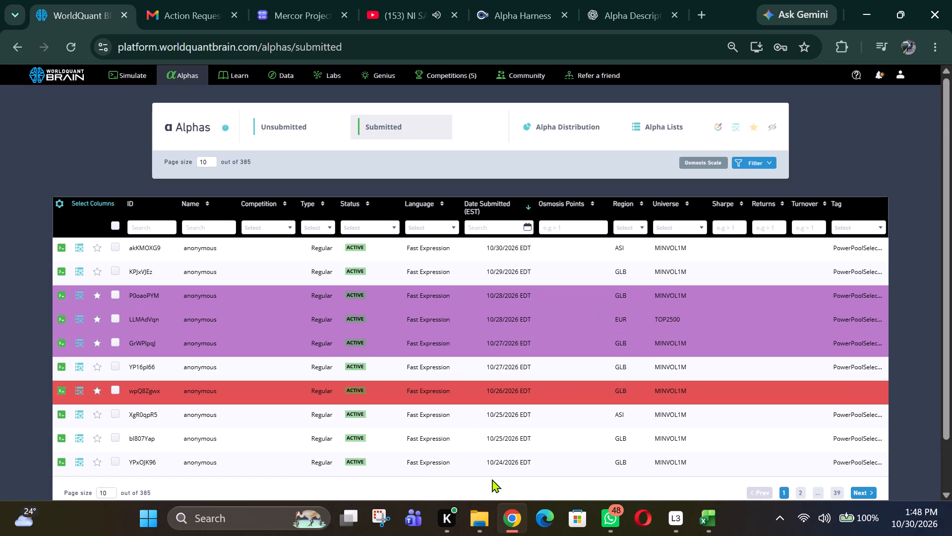
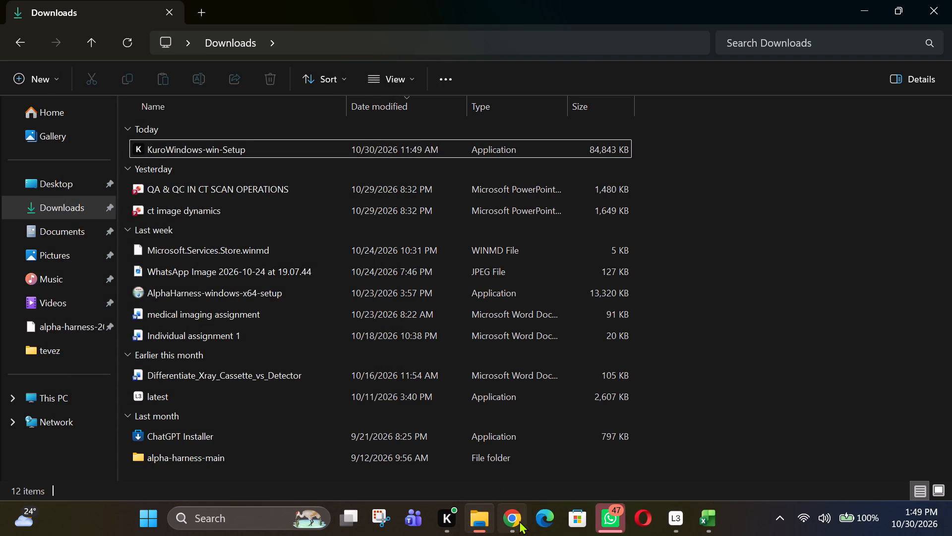
Switch from File Explorer to Google Chrome and bring up the open YouTube page.
{"action": "left_click", "coordinate": [519, 521]}
{"action": "left_click", "coordinate": [409, 3]}
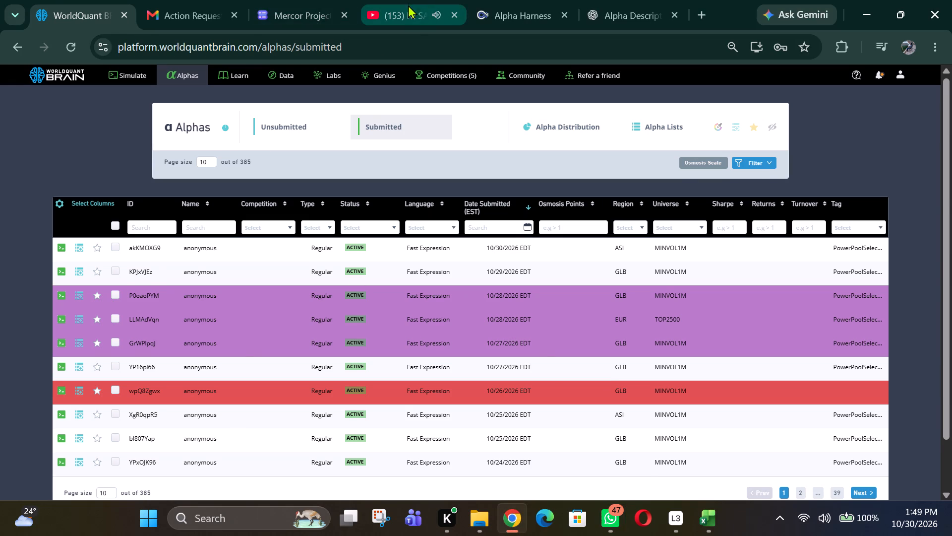
Pause the "Ni Sawa" official audio video playing on YouTube.
{"action": "left_click", "coordinate": [297, 251]}
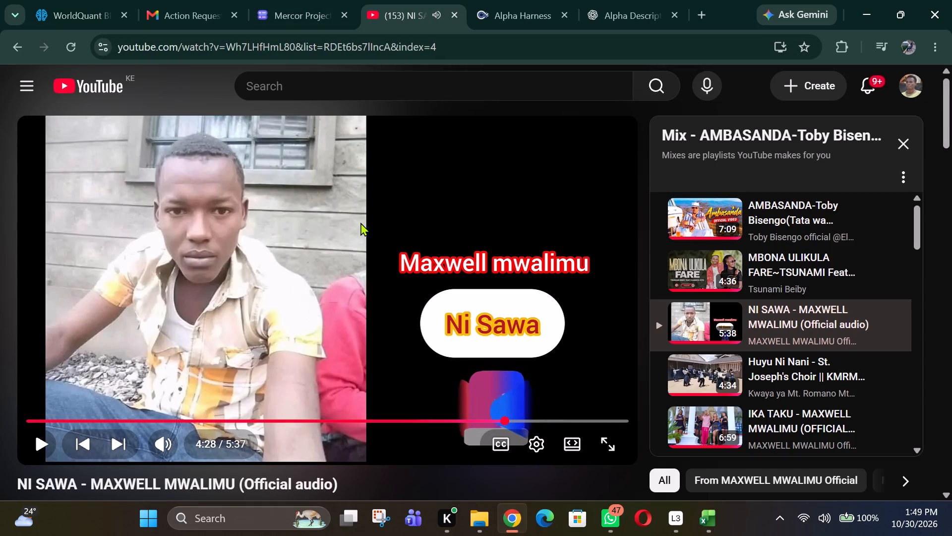